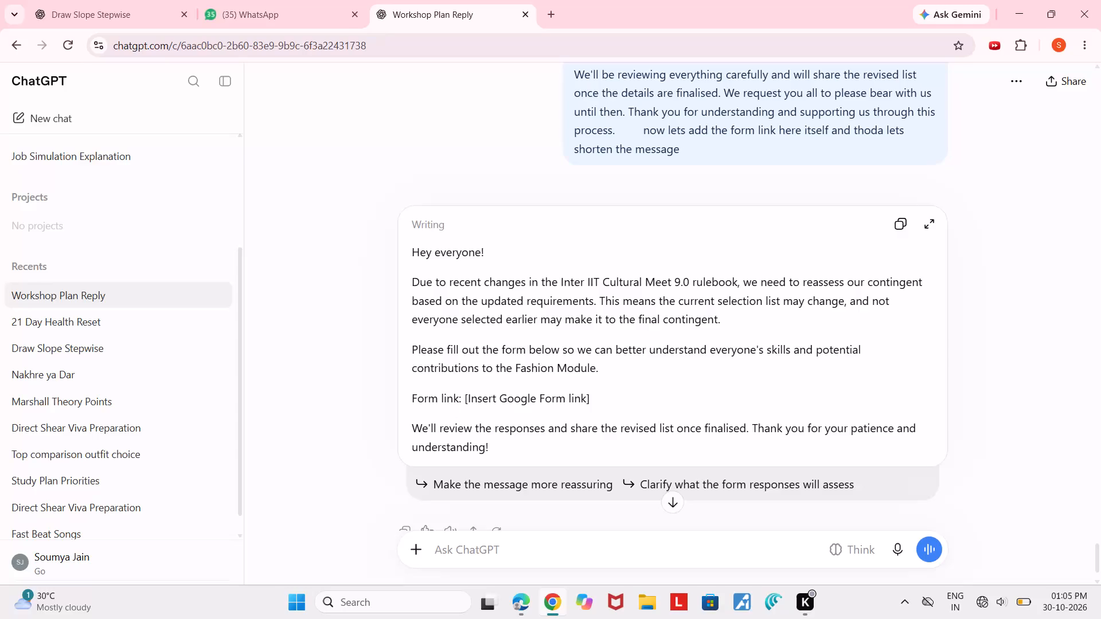
Open the computer's list of available Wi-Fi networks to choose a network for connecting.
left_click(1004, 596)
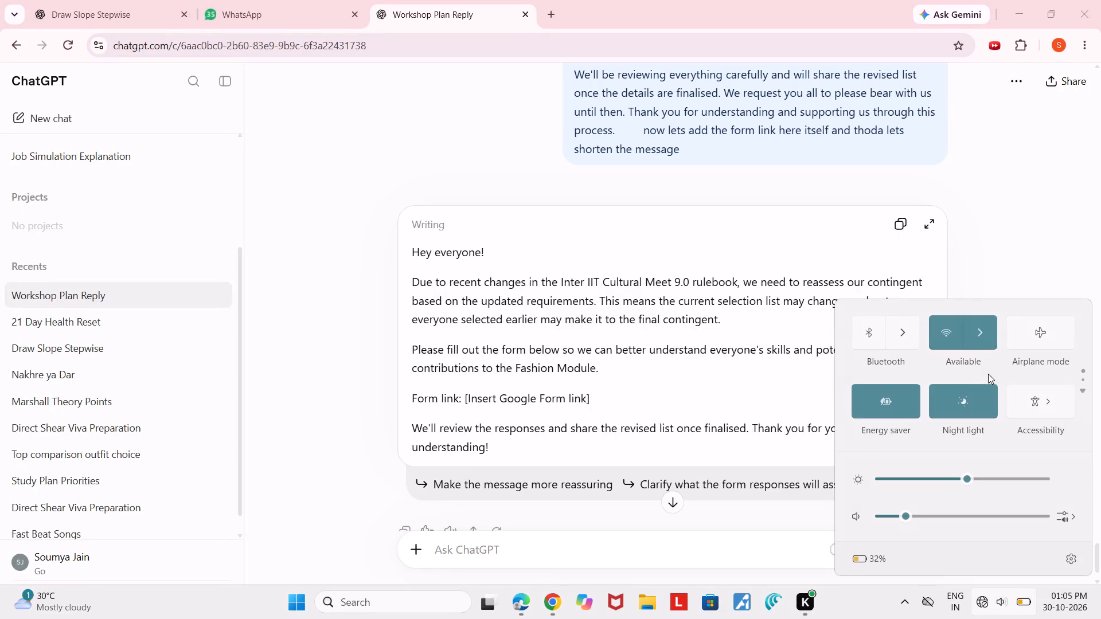
left_click(968, 326)
left_click(961, 340)
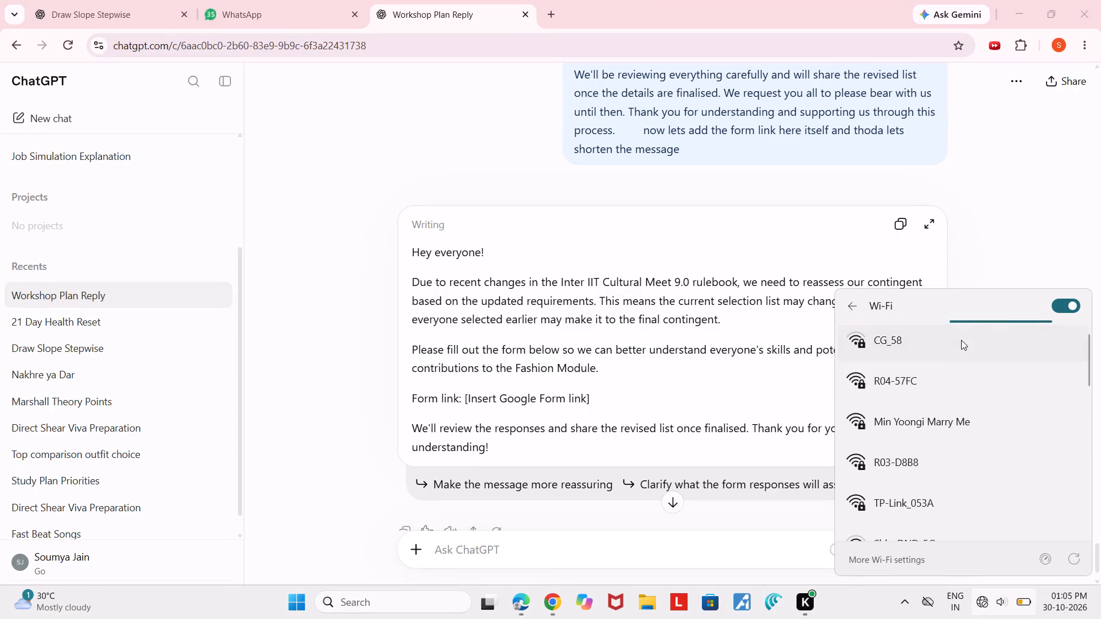
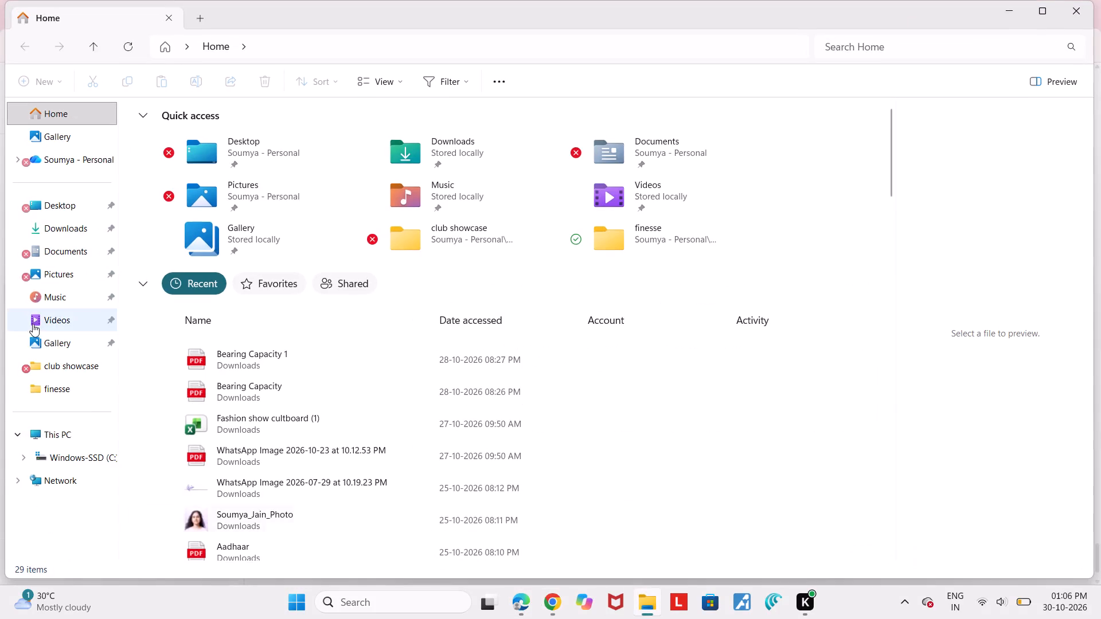
Open the Inter IIT Word document from the Downloads folder.
left_click(52, 227)
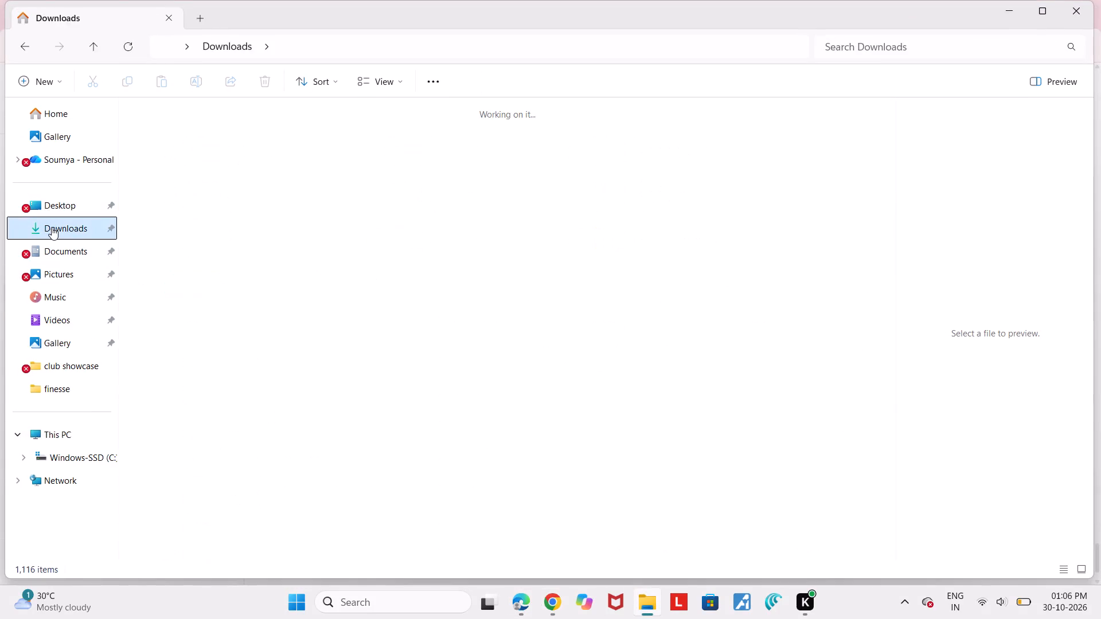
scroll(283, 358, "down", 4)
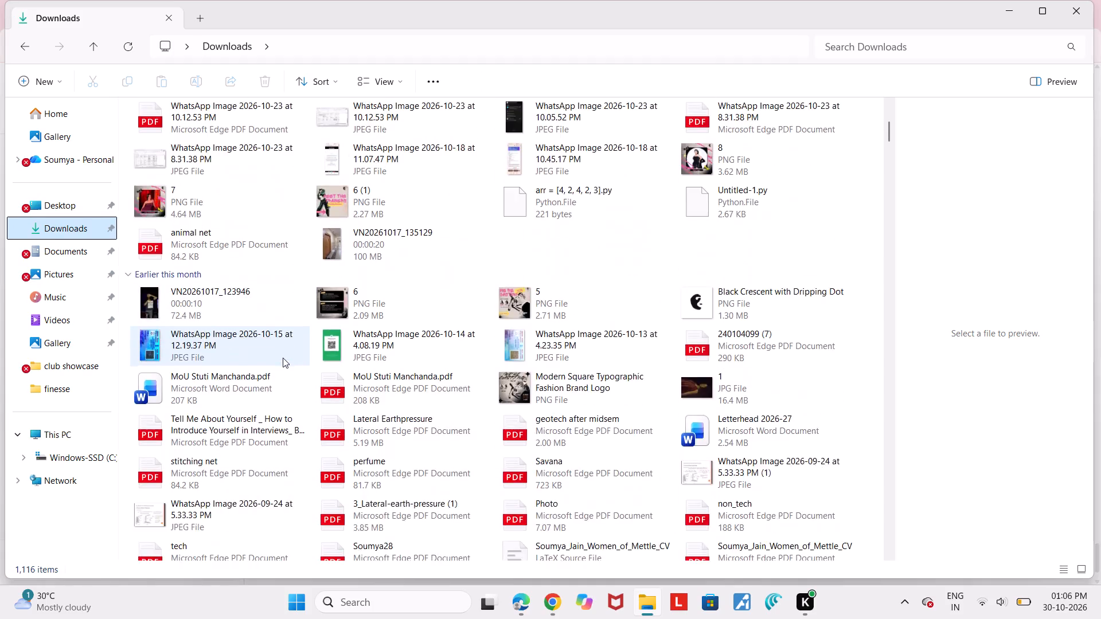
scroll(283, 358, "down", 2)
scroll(283, 358, "up", 1)
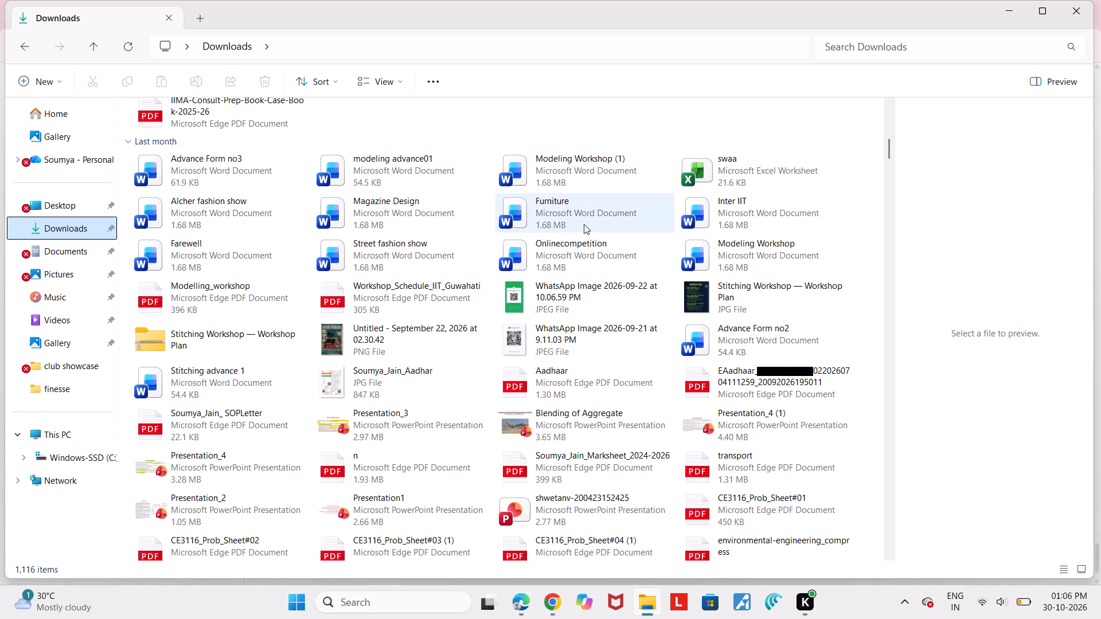
double_click(735, 201)
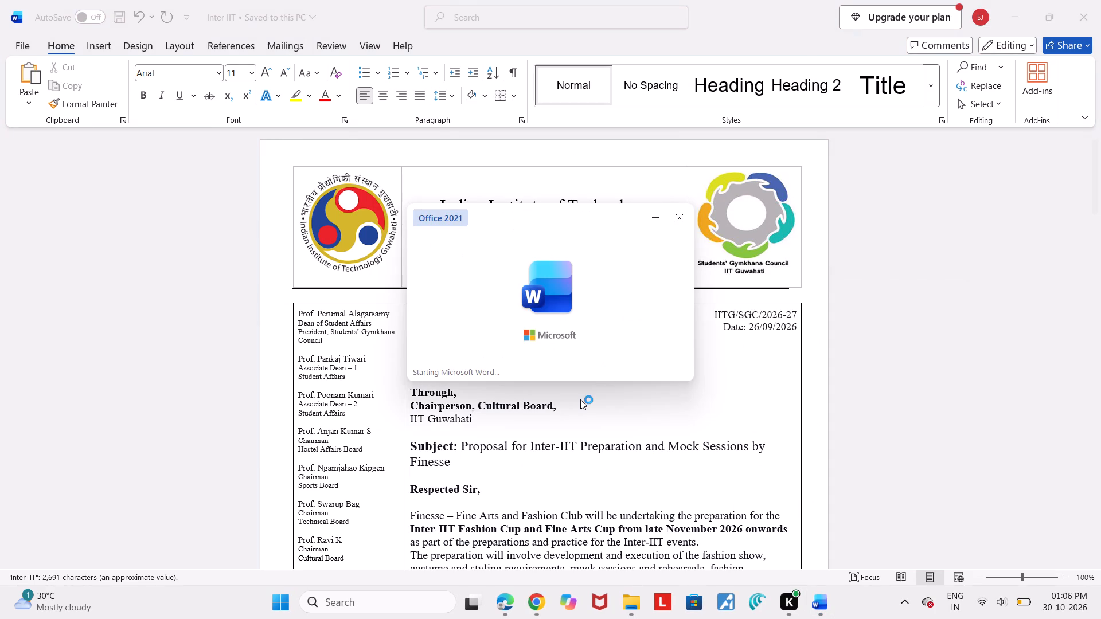
Review the Inter IIT proposal letter, including its officials column, body text, expenditure table and approval request.
scroll(580, 399, "down", 1)
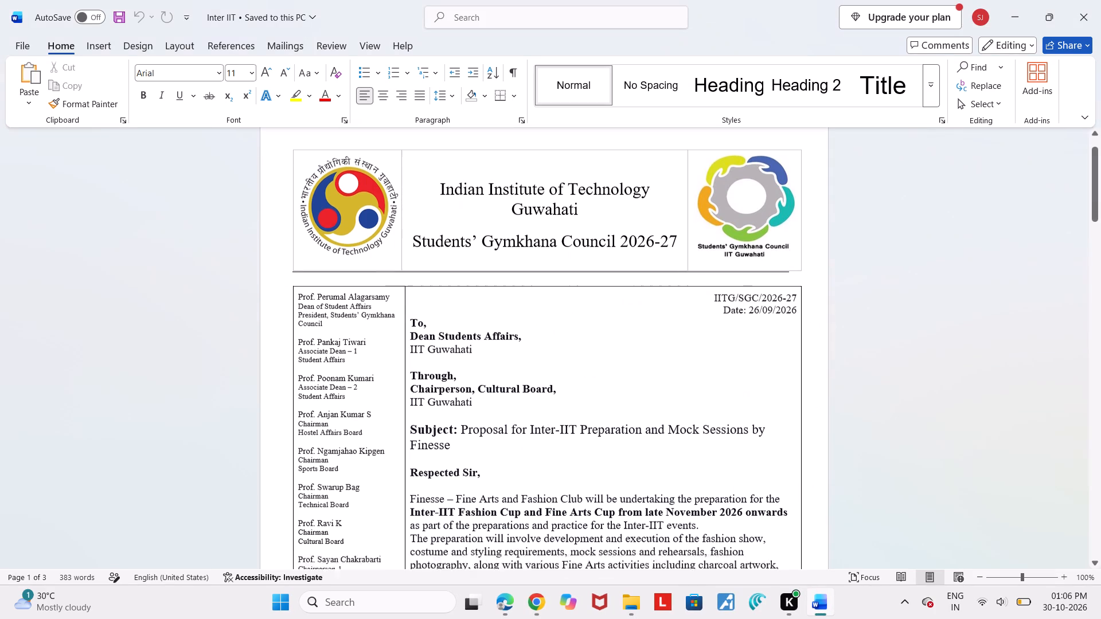
scroll(580, 399, "down", 2)
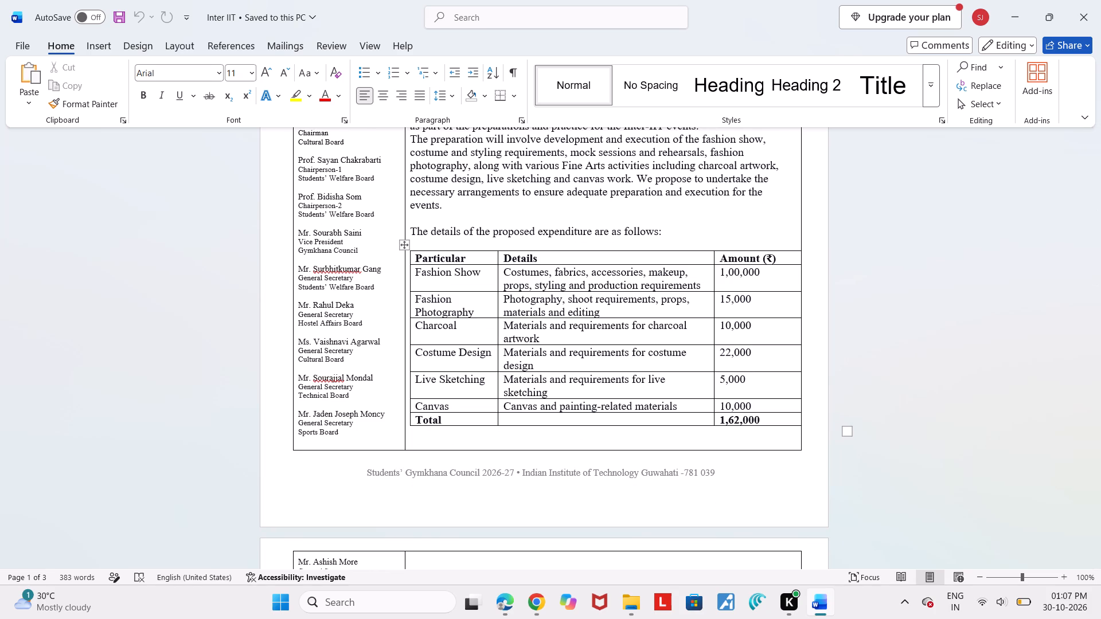
scroll(580, 399, "down", 2)
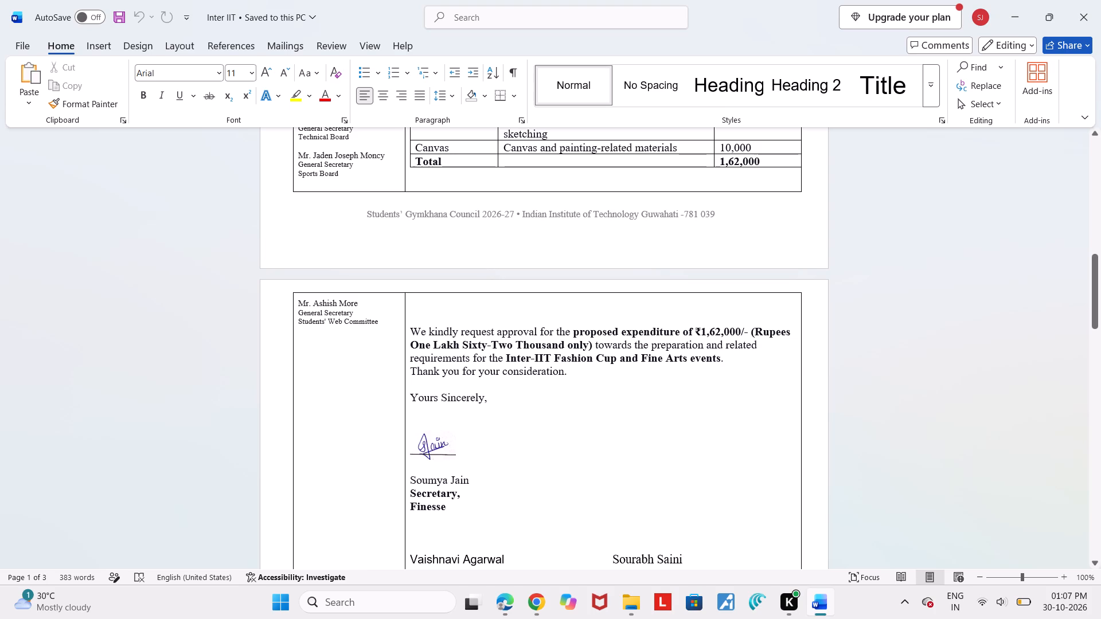
scroll(580, 399, "up", 2)
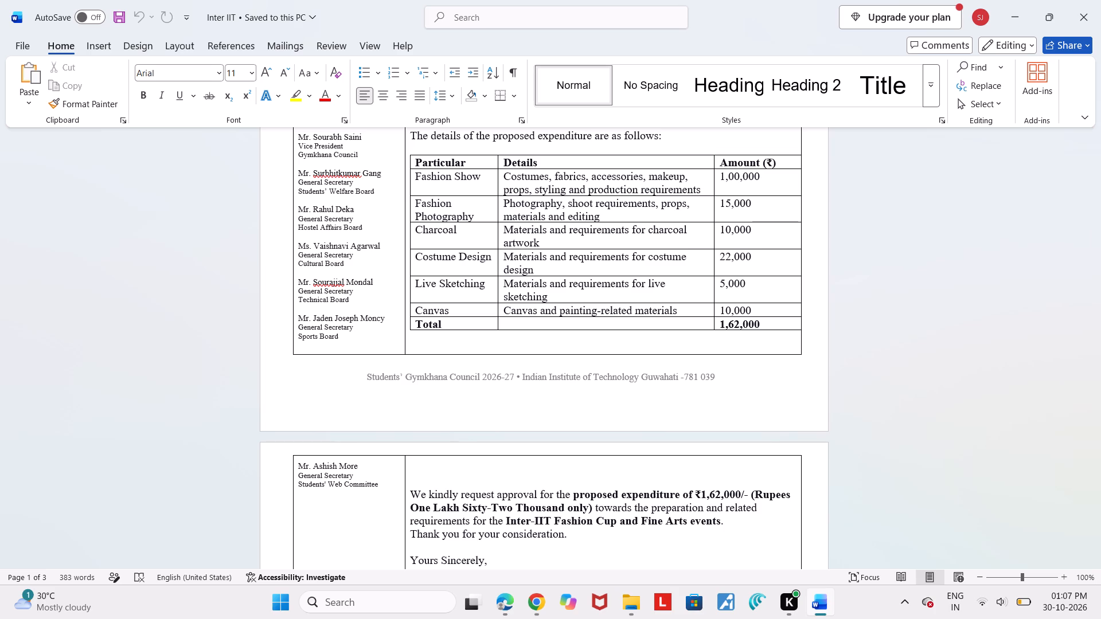
scroll(913, 304, "up", 1)
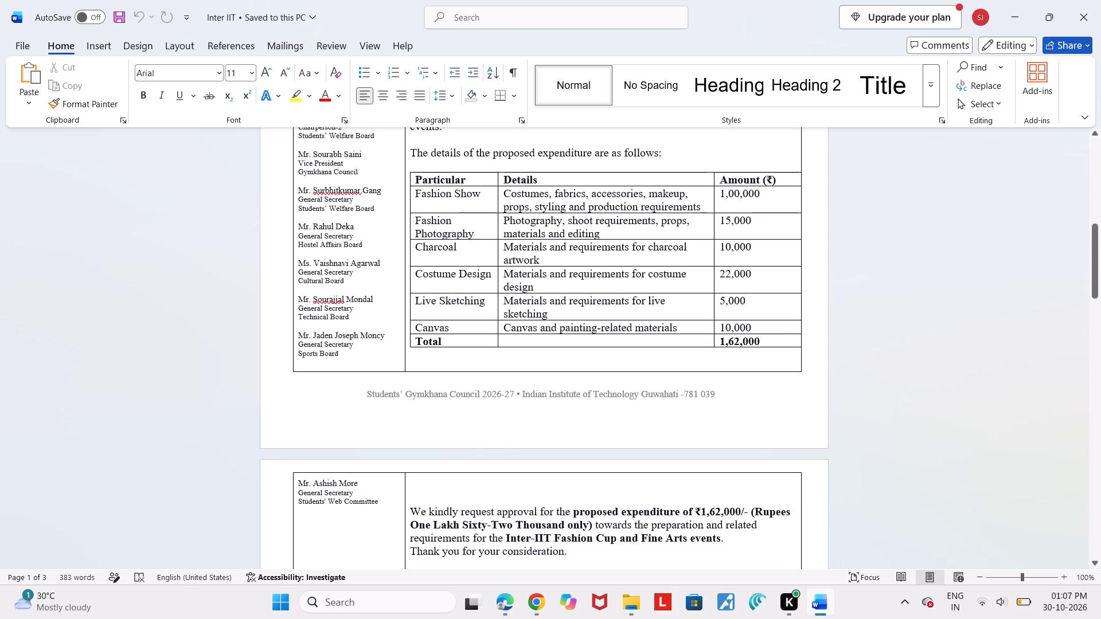
scroll(913, 304, "up", 2)
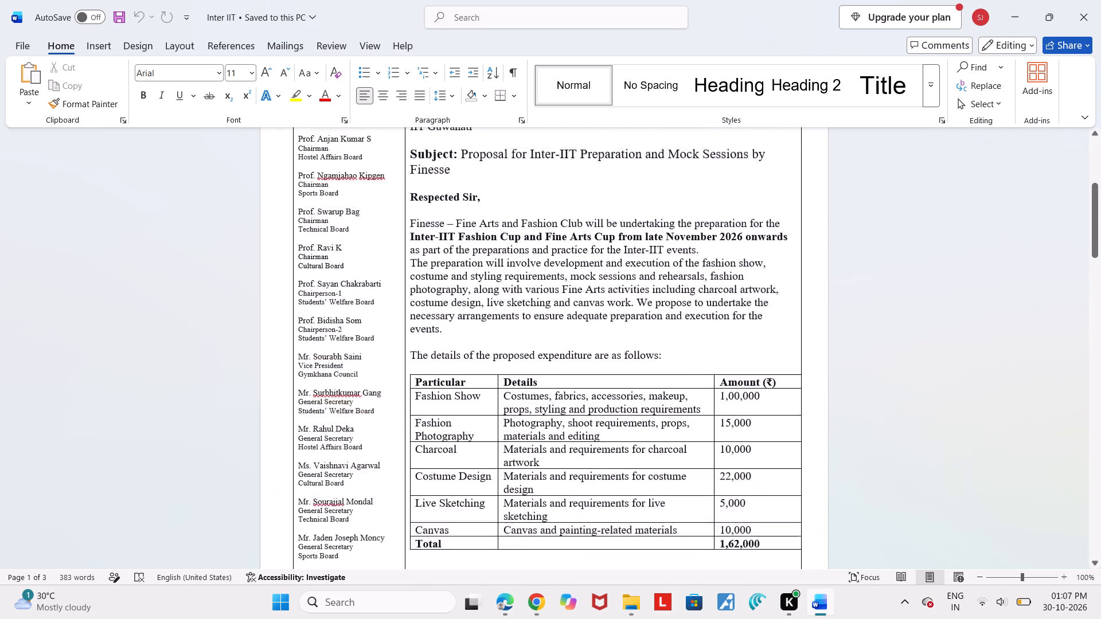
scroll(913, 304, "up", 1)
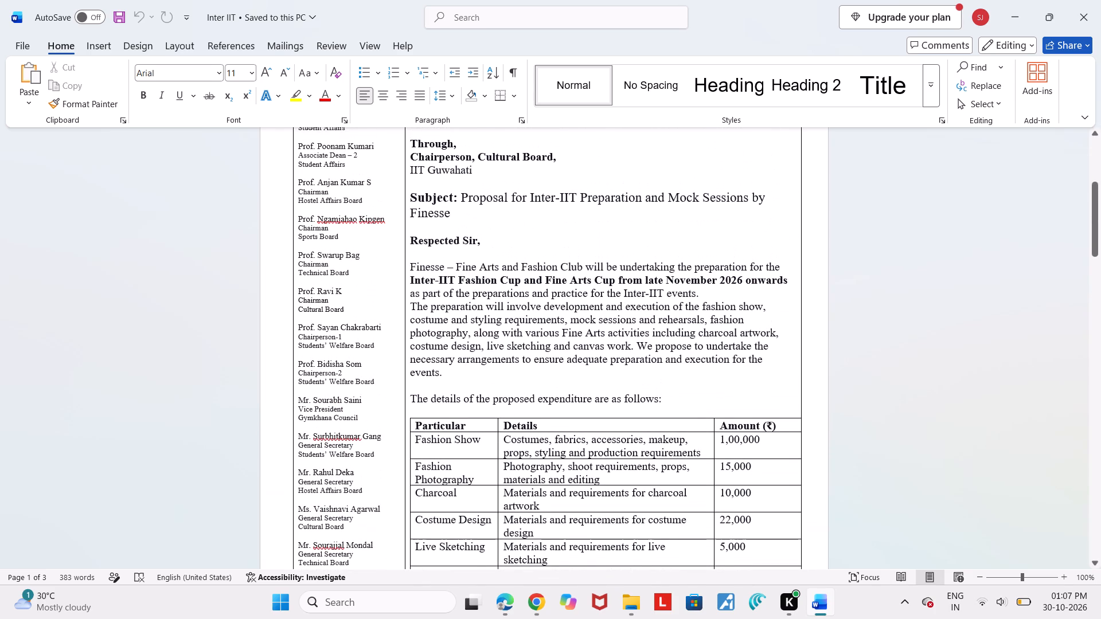
scroll(913, 304, "down", 1)
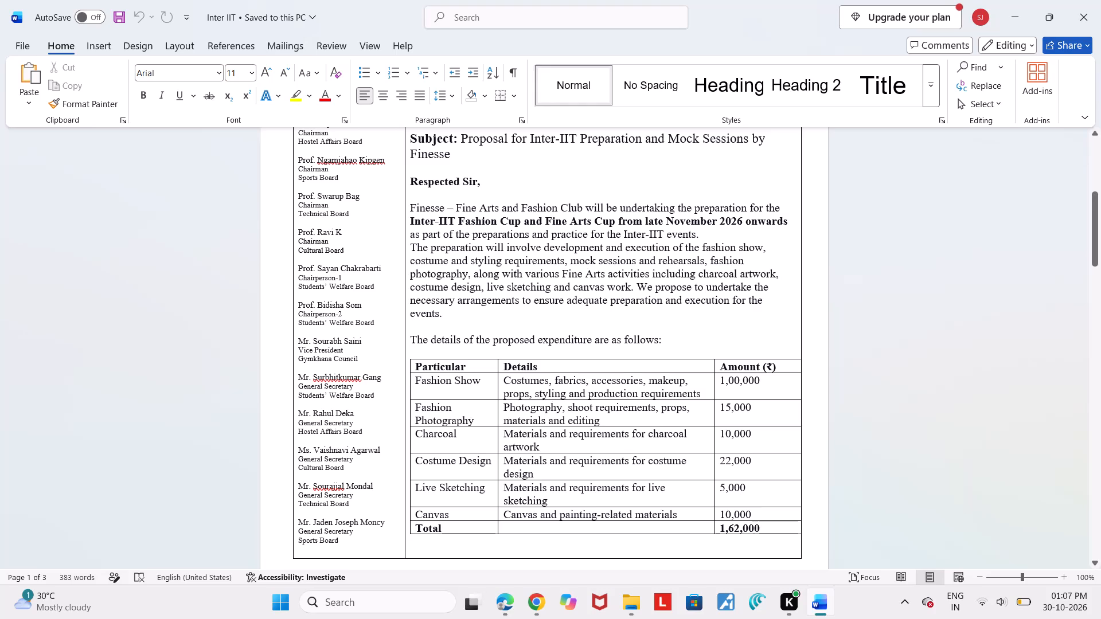
scroll(913, 304, "down", 1)
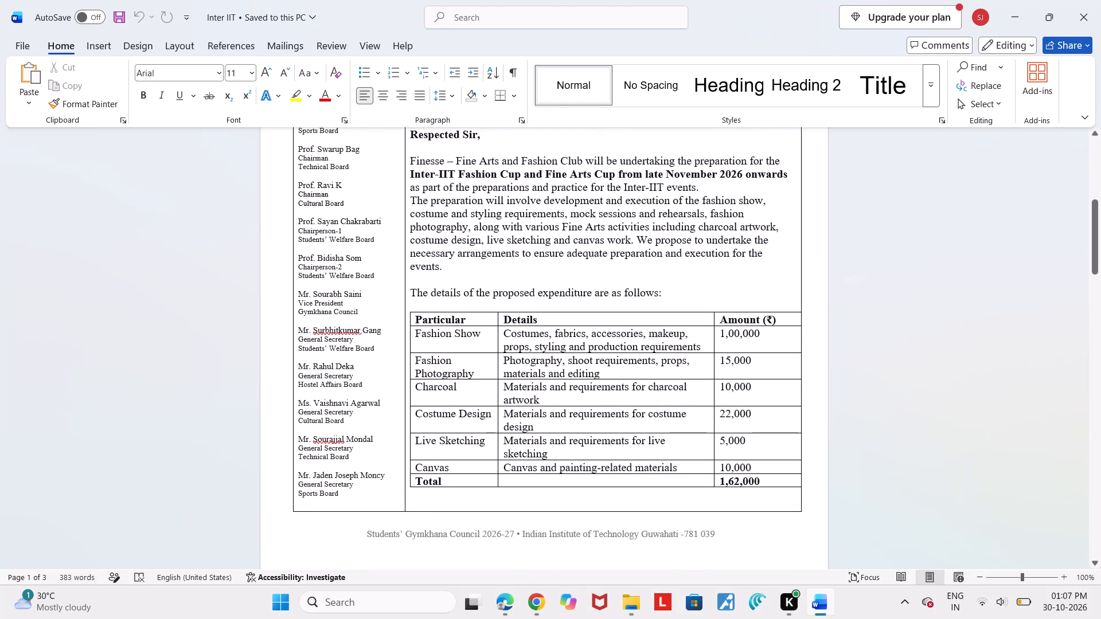
scroll(913, 304, "up", 1)
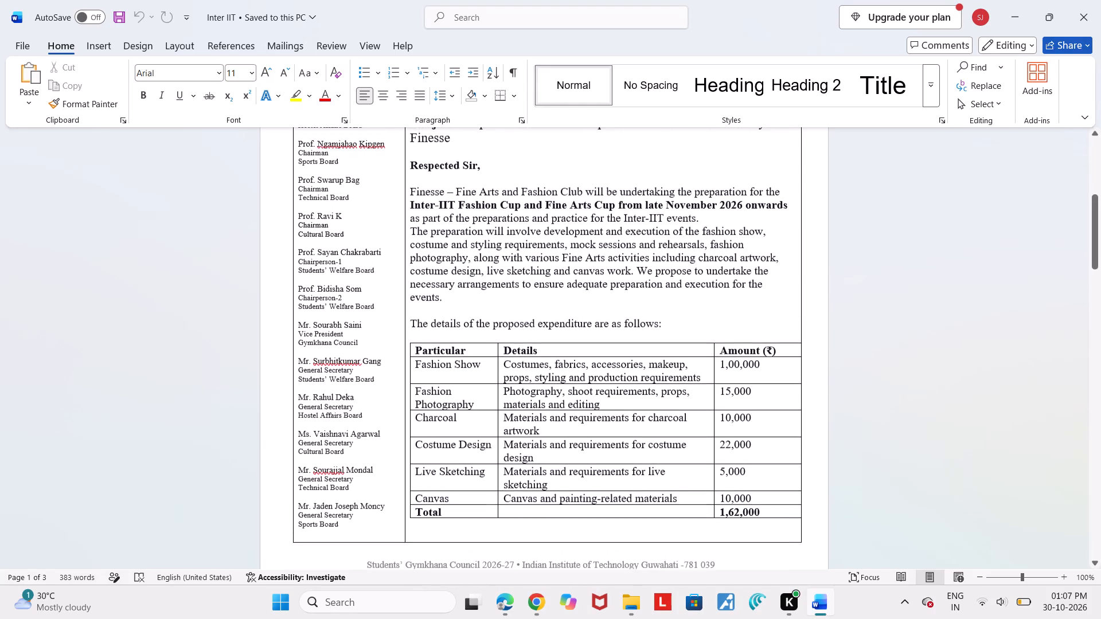
scroll(913, 304, "up", 1)
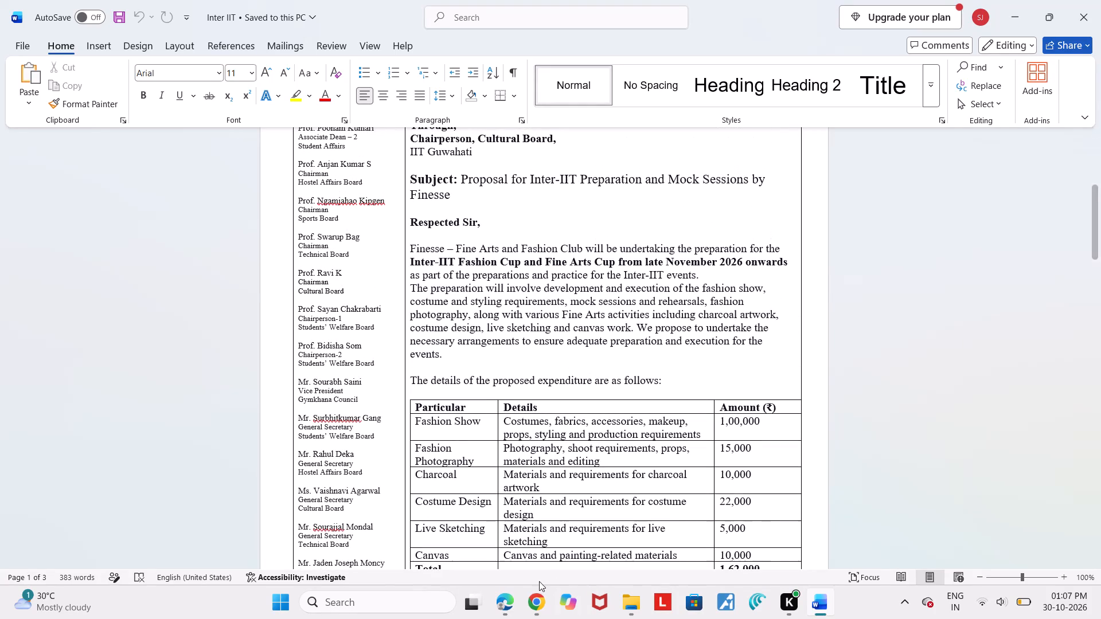
Open the Letterhead 2026-27 Word document from the Downloads folder and check its officials column.
left_click(623, 594)
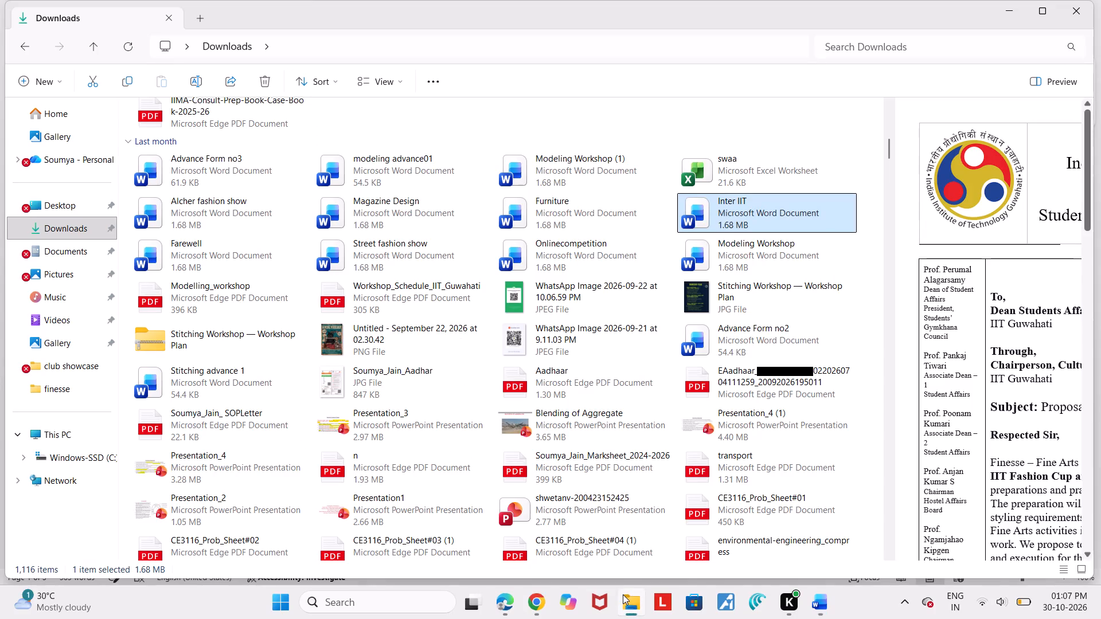
scroll(467, 277, "up", 5)
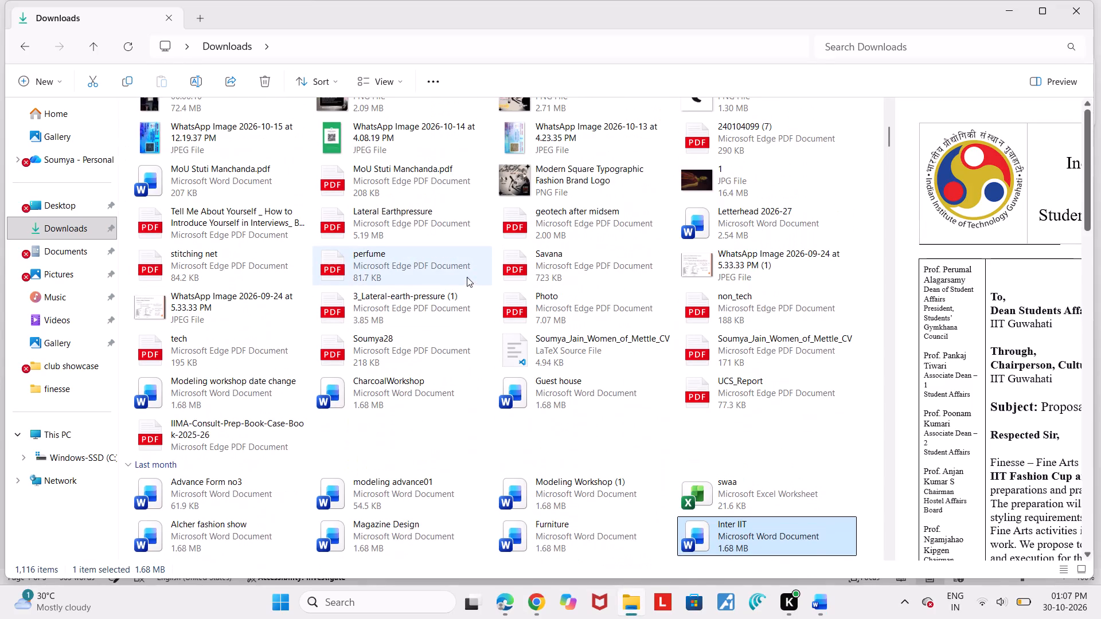
double_click(732, 238)
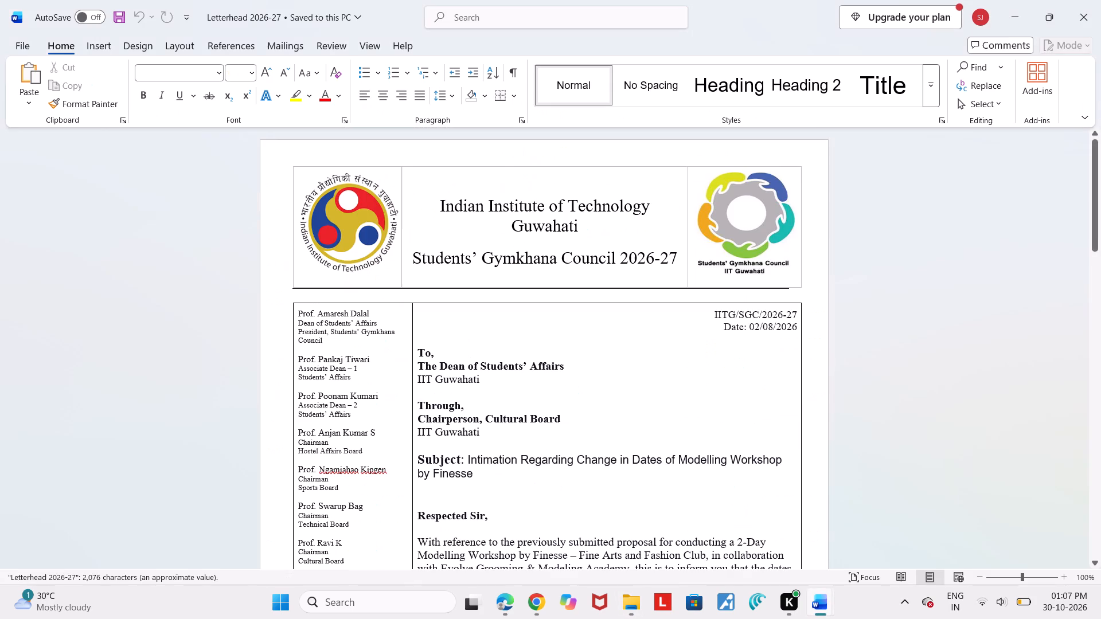
scroll(539, 399, "down", 1)
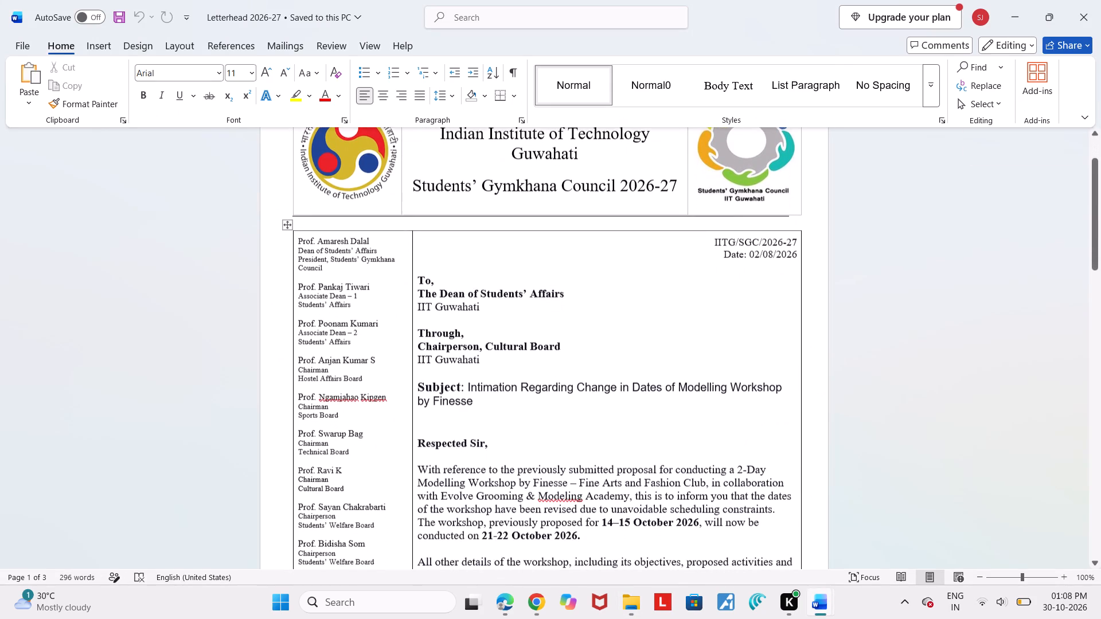
scroll(539, 399, "down", 1)
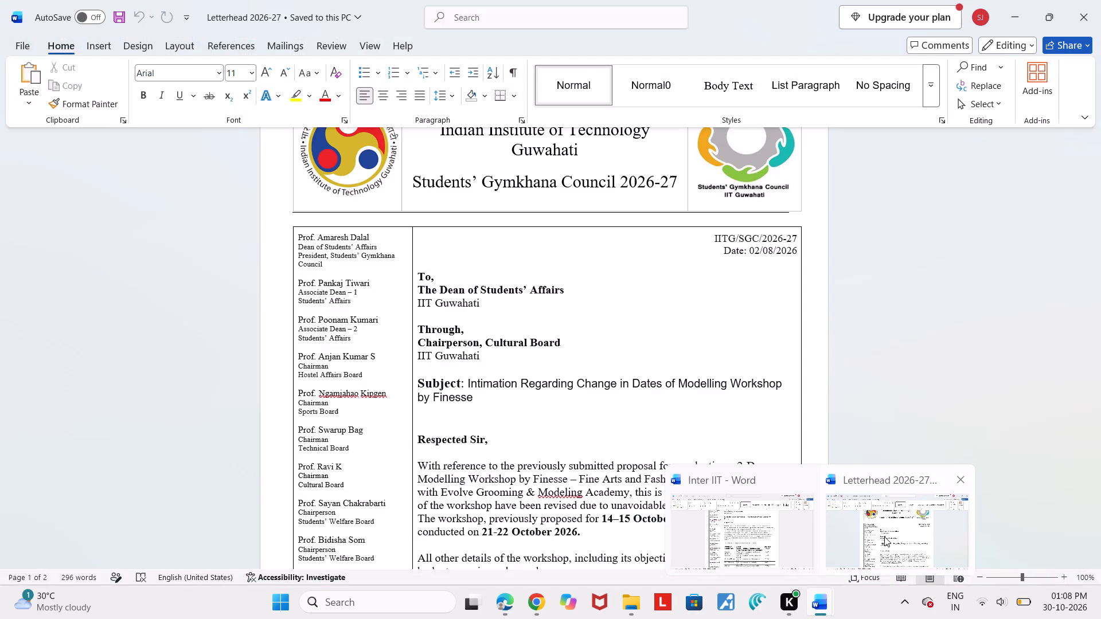
Replace the first official's entry (Dean of Student Affairs) in the Inter IIT letter with the corresponding entry copied from Letterhead 2026-27.
left_click(749, 532)
scroll(504, 313, "up", 1)
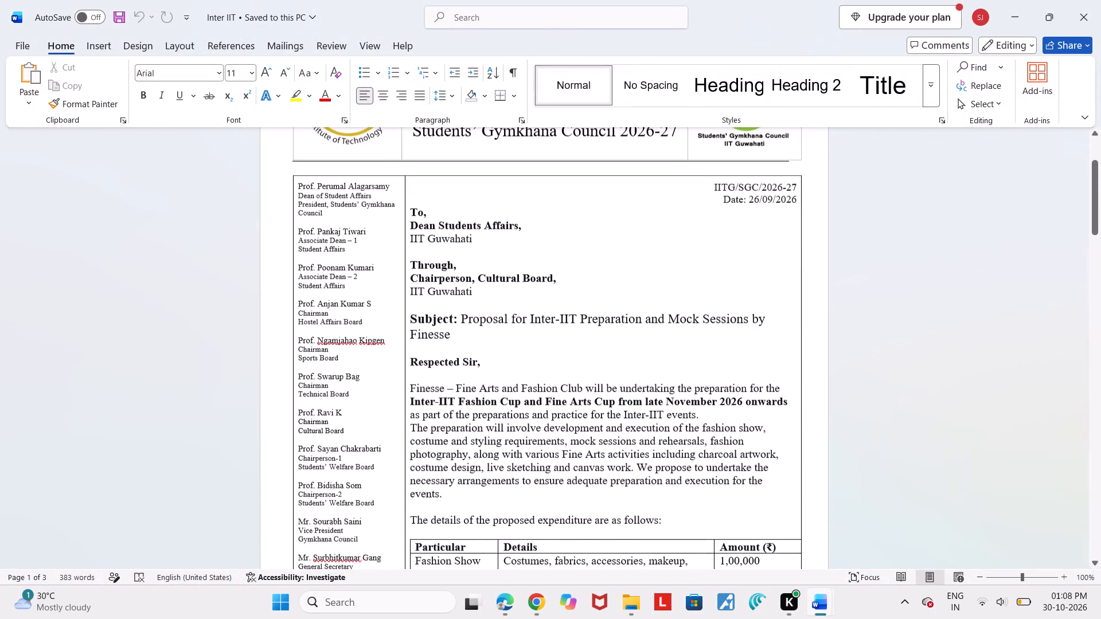
scroll(504, 313, "up", 2)
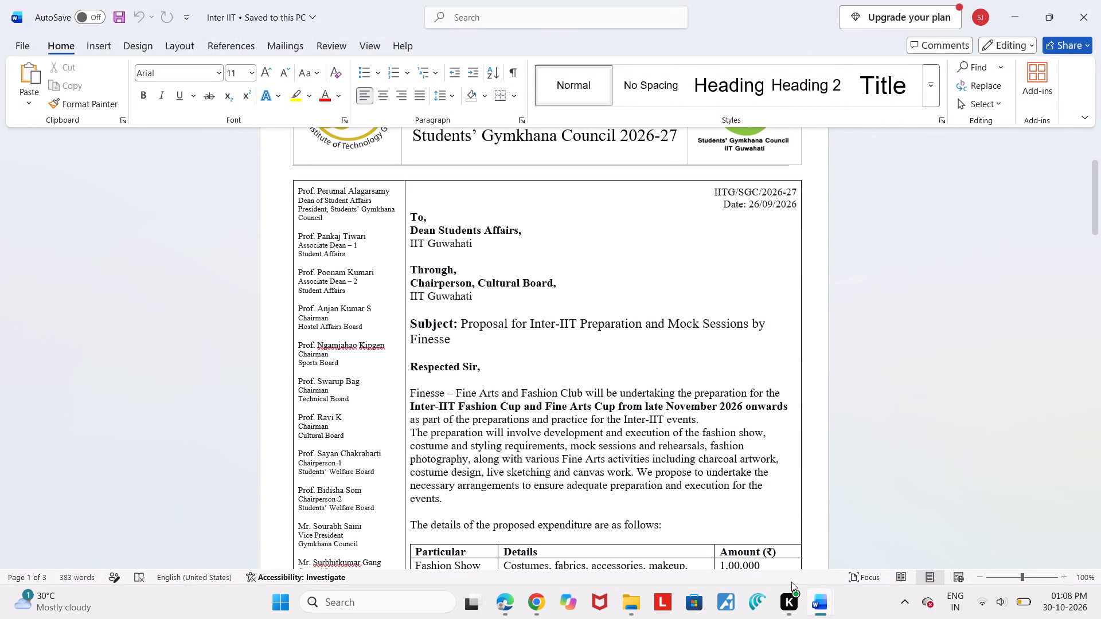
left_click(899, 549)
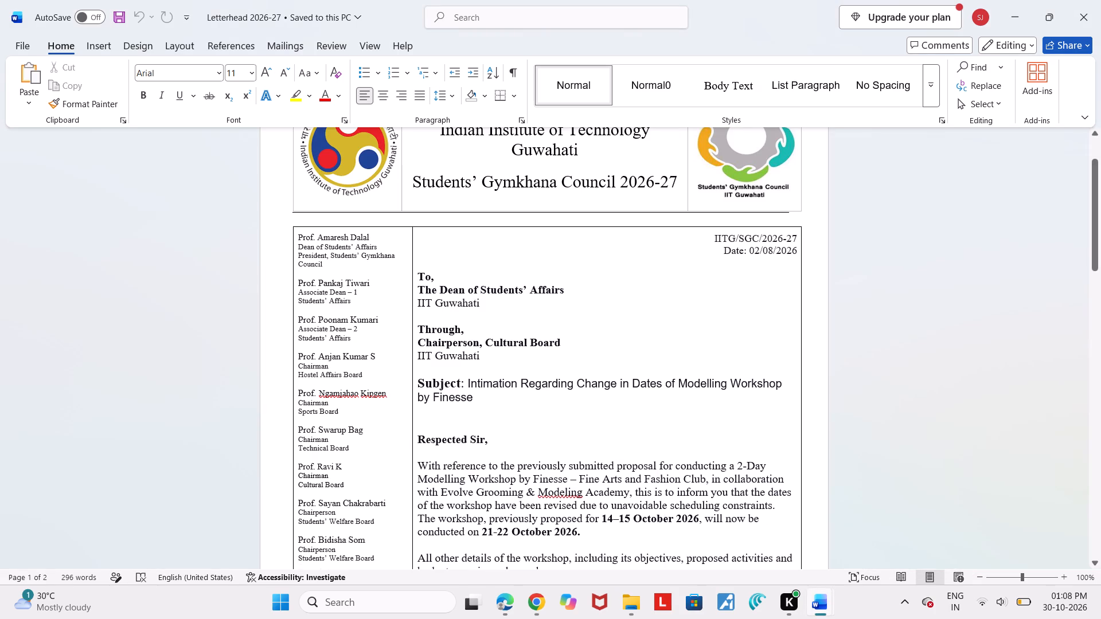
left_click_drag(321, 267, 294, 239)
key("ctrl+c")
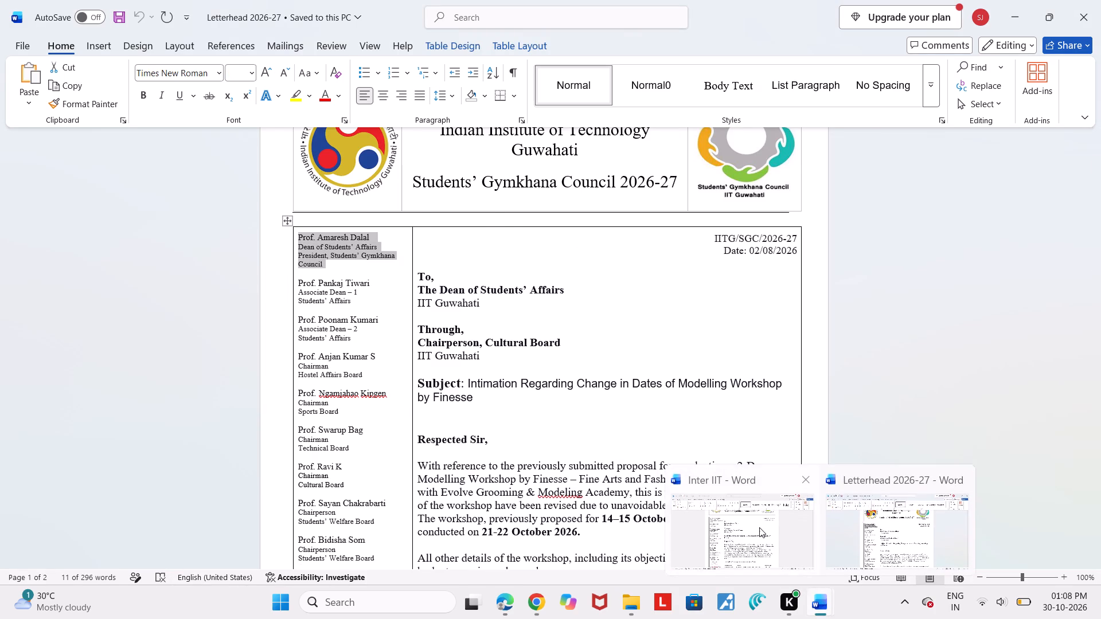
left_click(759, 527)
left_click_drag(322, 224, 303, 203)
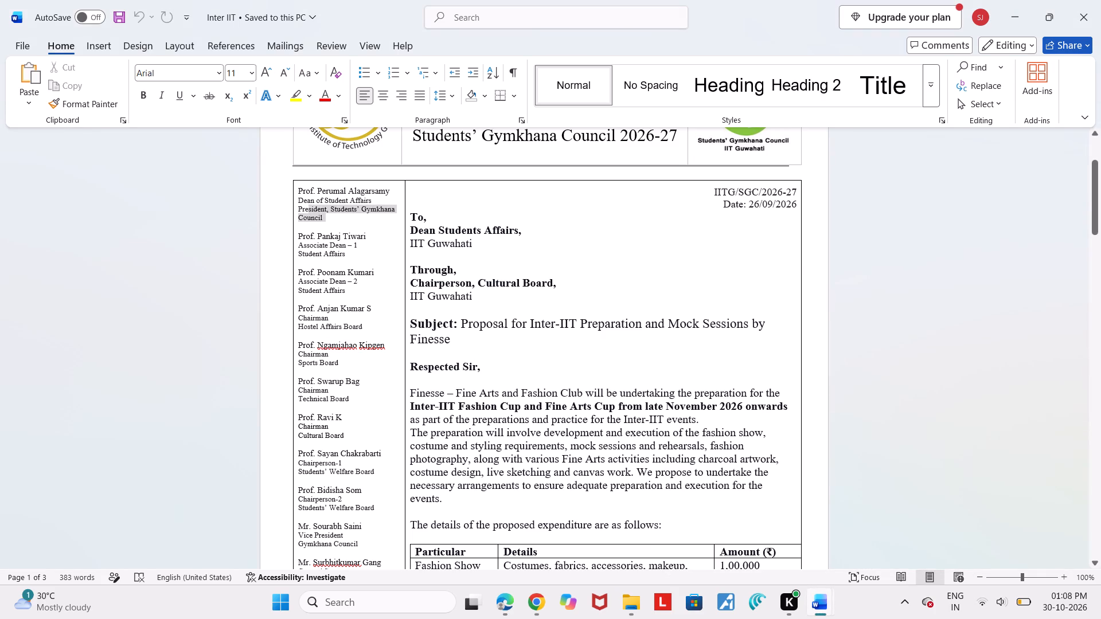
left_click_drag(303, 203, 295, 194)
key("ctrl+v")
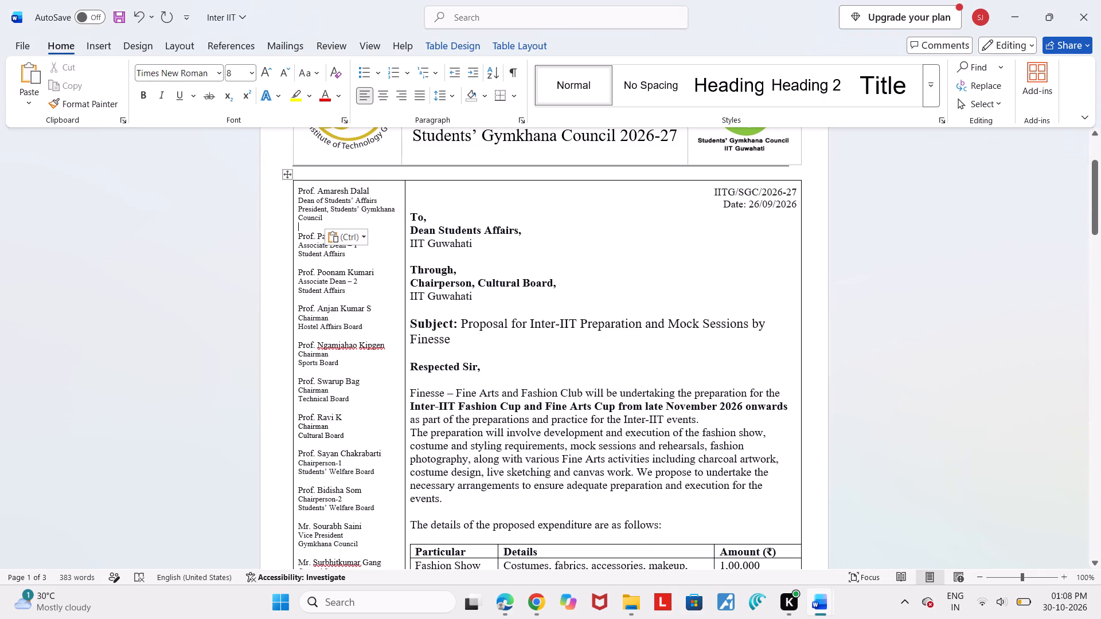
Save the Inter IIT document.
left_click(933, 218)
key("ctrl+s")
left_click(933, 218)
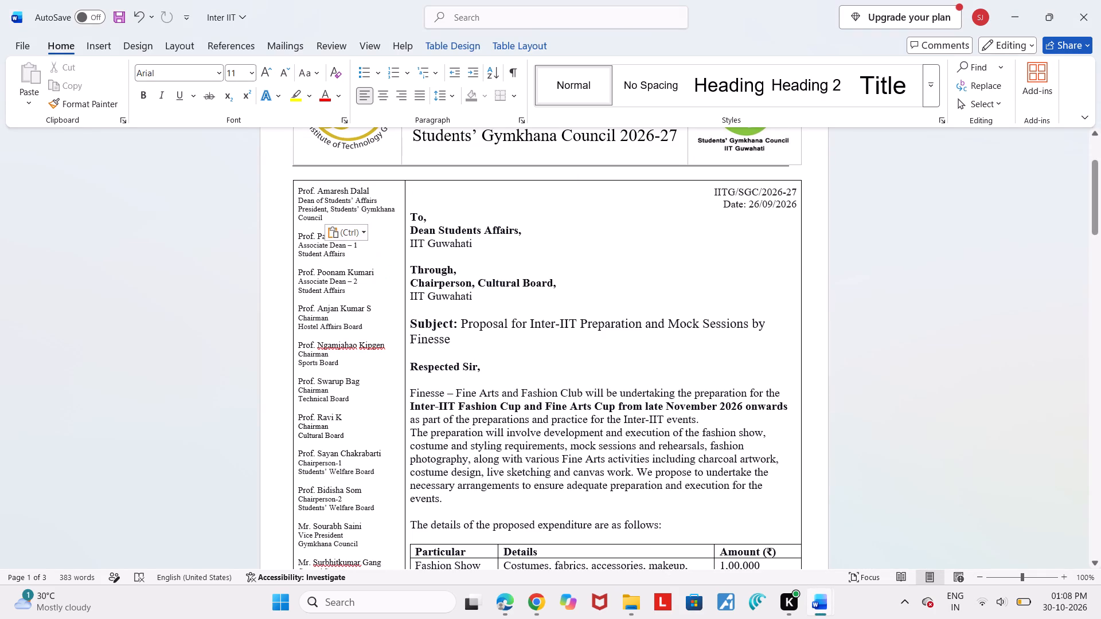
key("ctrl+s")
scroll(933, 218, "down", 1)
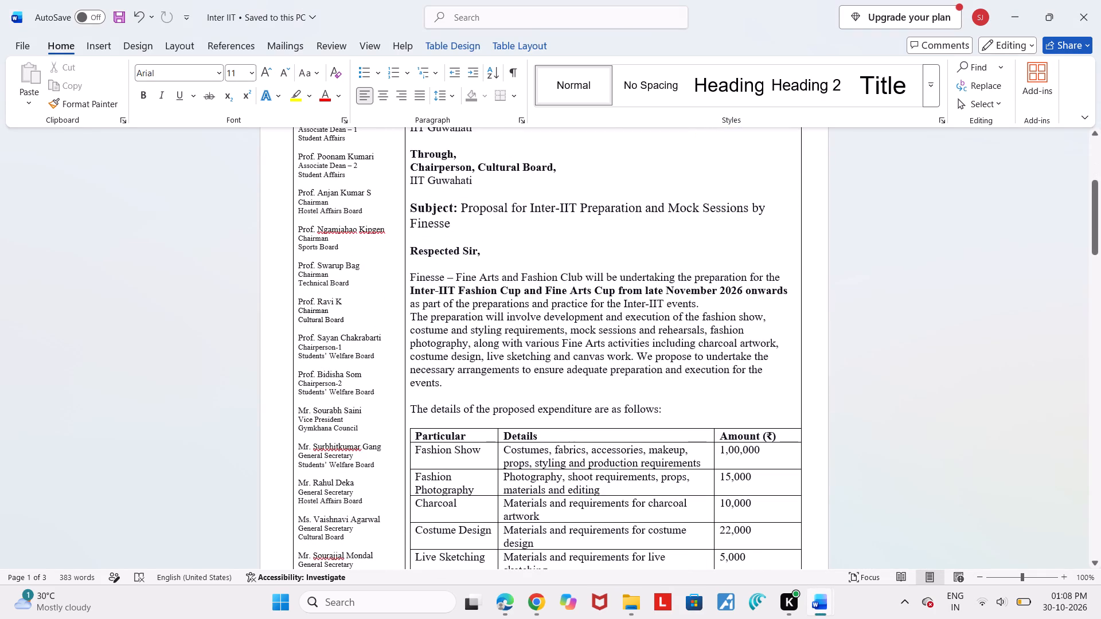
key("ctrl+s")
key("ctrl+s")
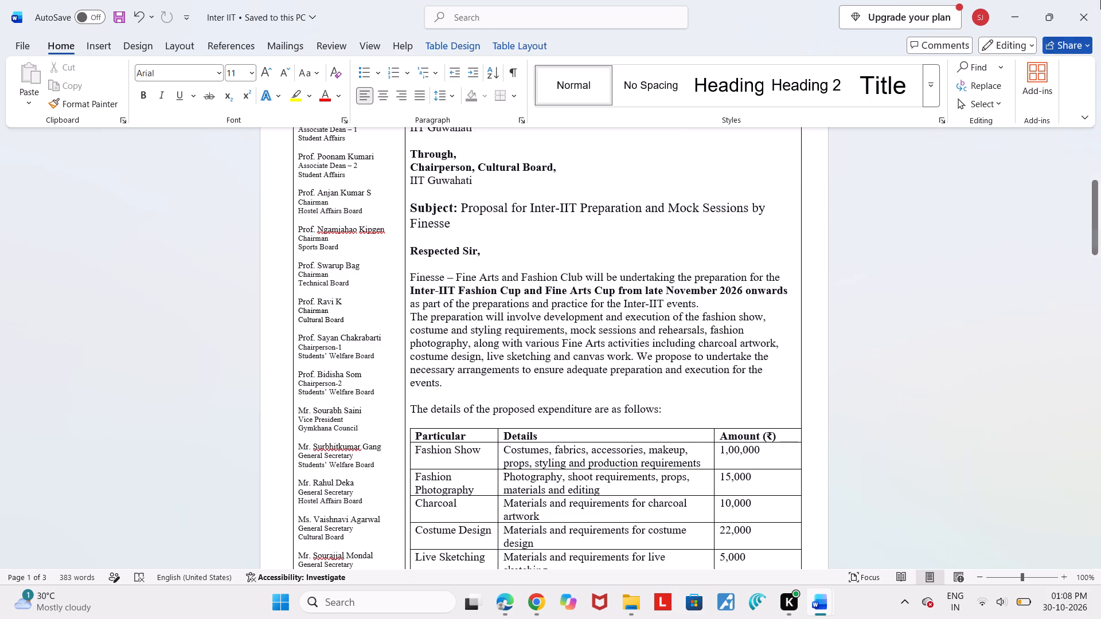
Close the Inter IIT and Letterhead 2026-27 documents.
left_click(1100, 0)
left_click(1100, 0)
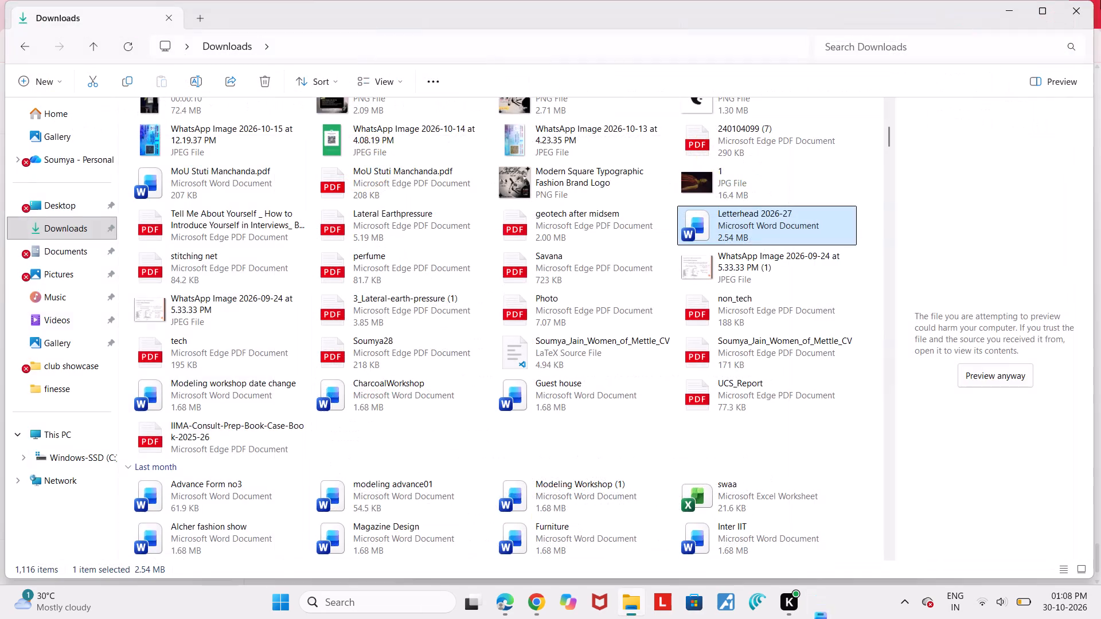
Go from the Downloads folder to the Home view of File Explorer.
scroll(540, 242, "up", 11)
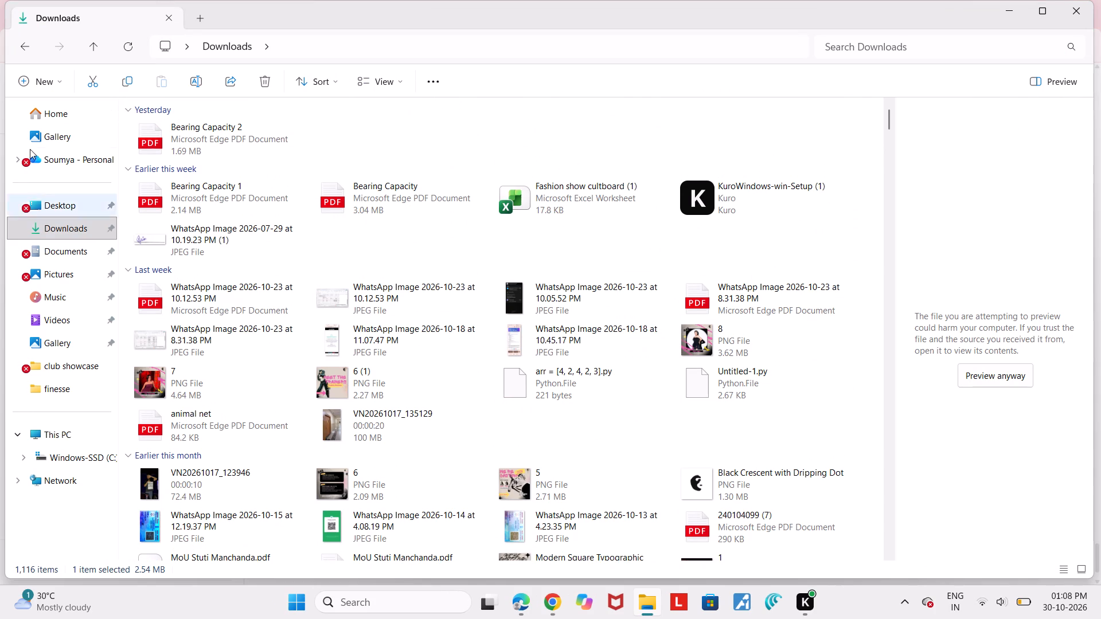
left_click(56, 121)
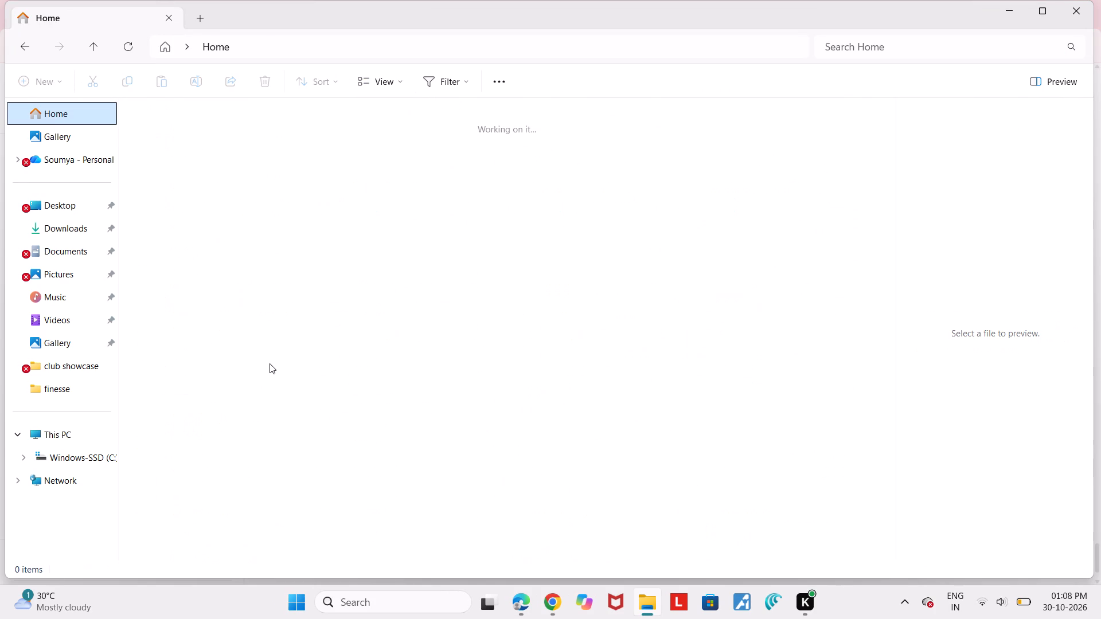
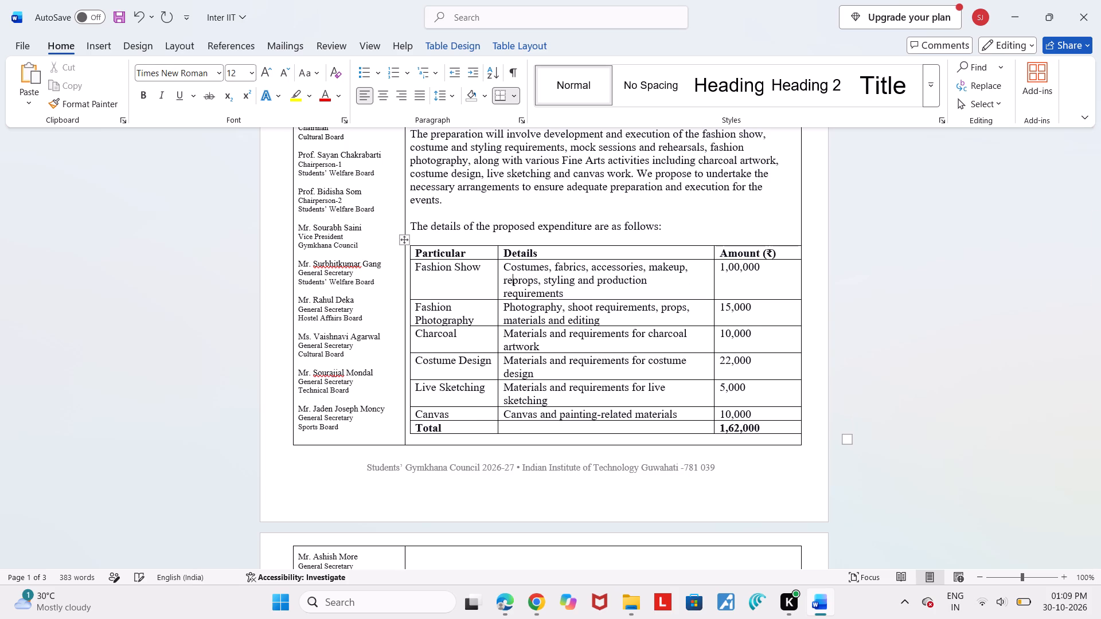
Finish inserting "refreshments," before "props" in the Fashion Show details of the expenditure table.
type("freshments")
type(",")
key("space")
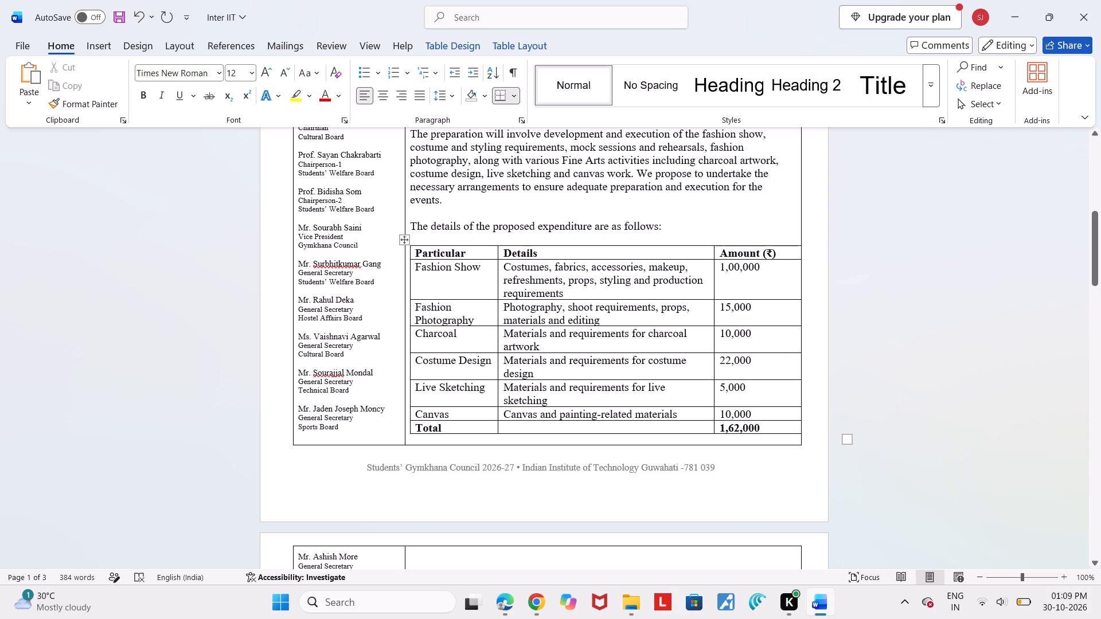
left_click(607, 304)
left_click(730, 362)
left_click(879, 353)
Set the Costume Design amount in the expenditure table to 20,000.
scroll(879, 353, "down", 2)
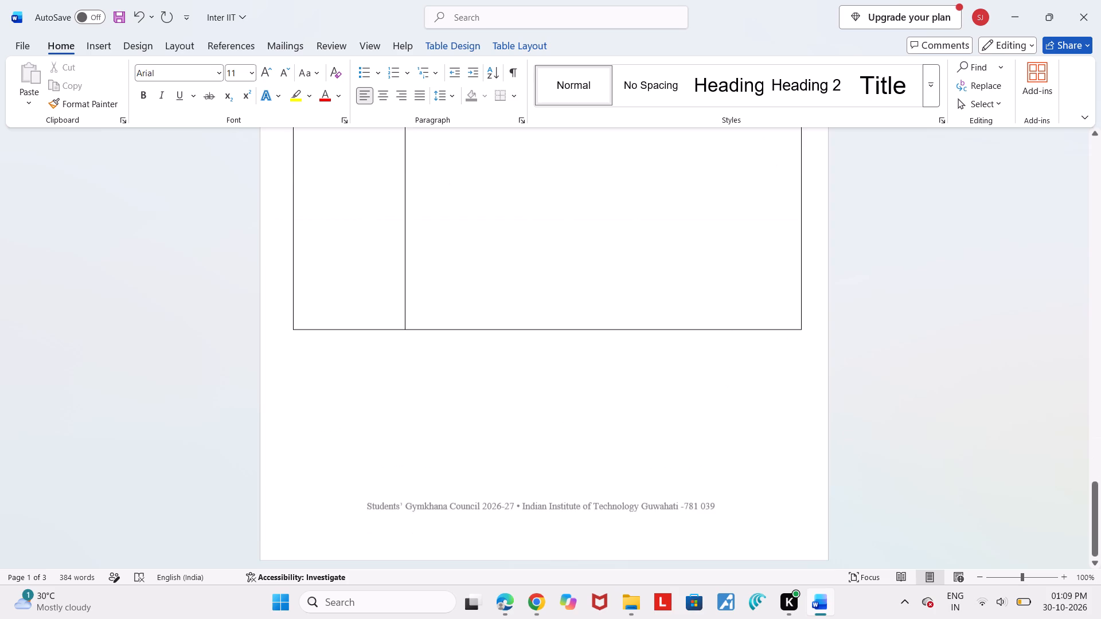
scroll(879, 353, "up", 7)
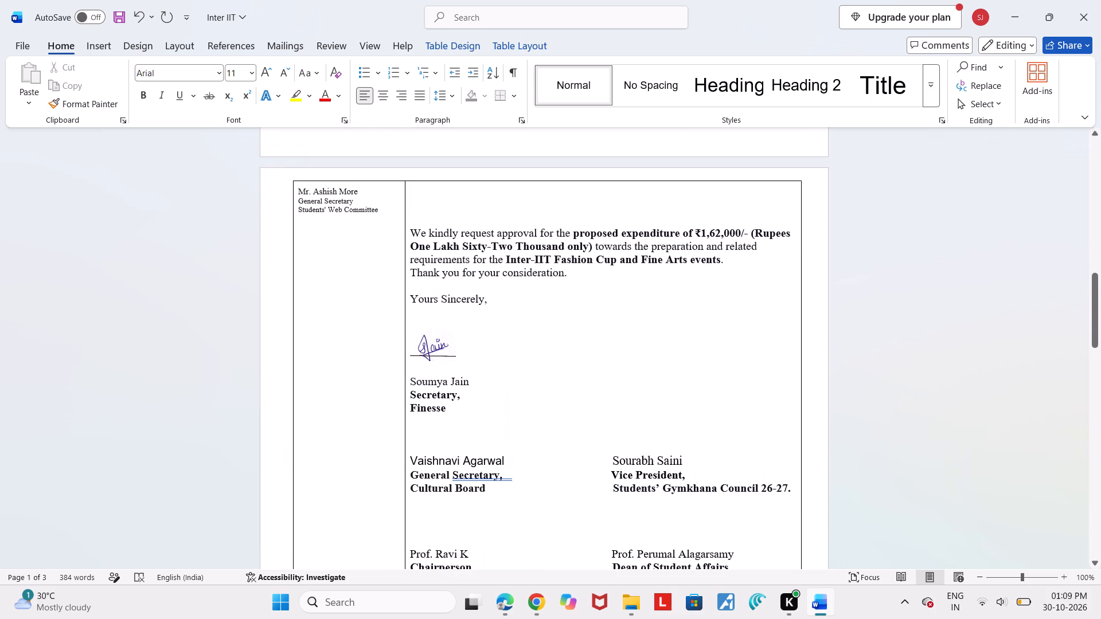
scroll(879, 353, "up", 2)
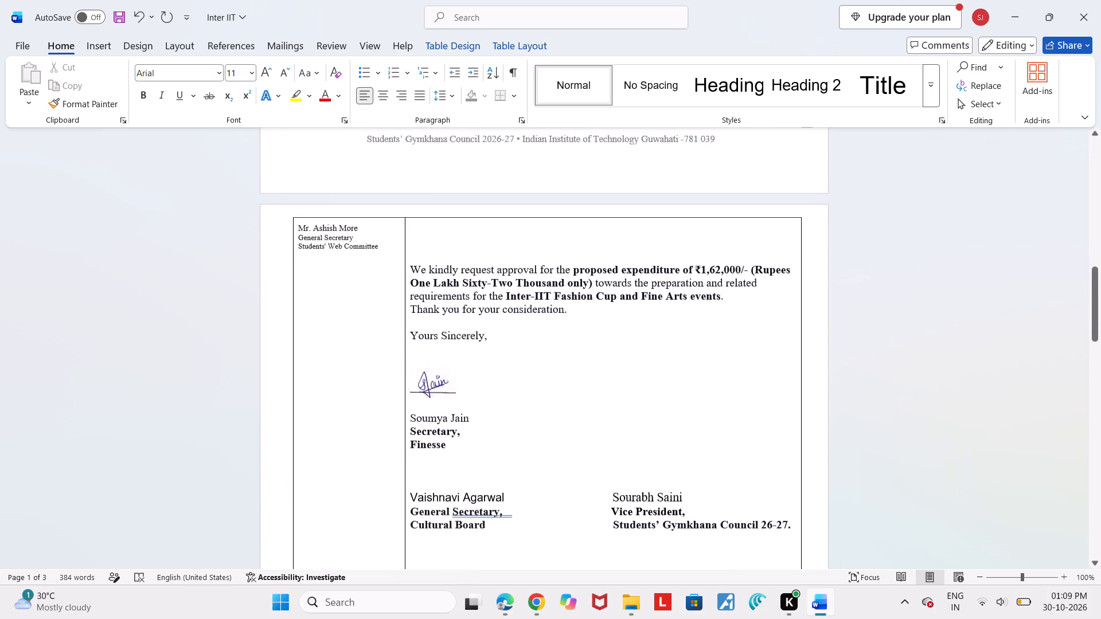
scroll(879, 353, "up", 1)
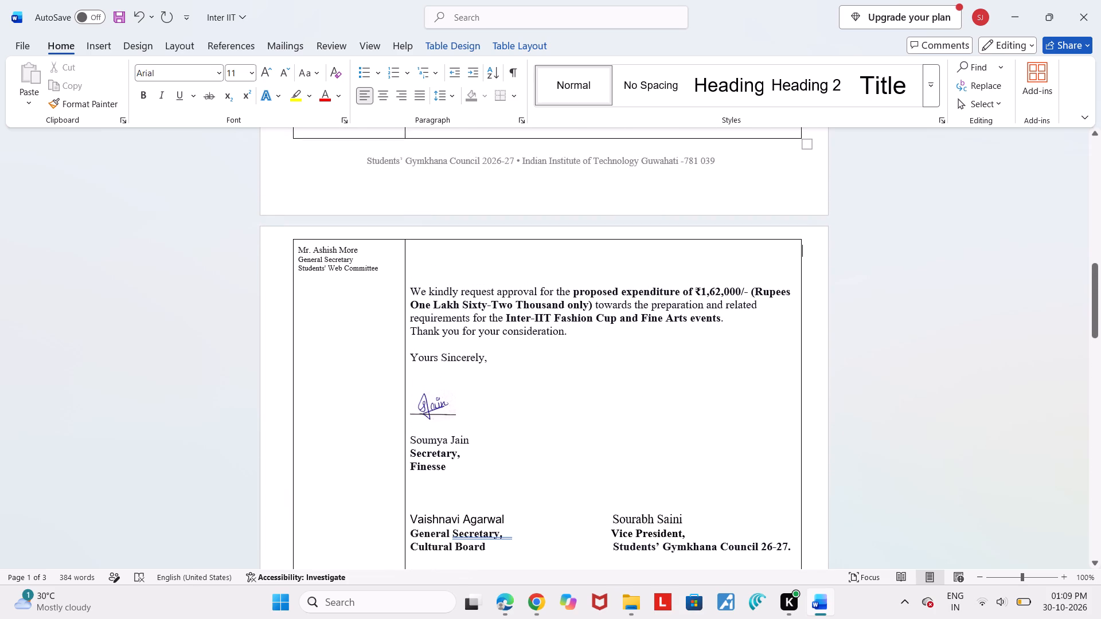
scroll(725, 356, "up", 5)
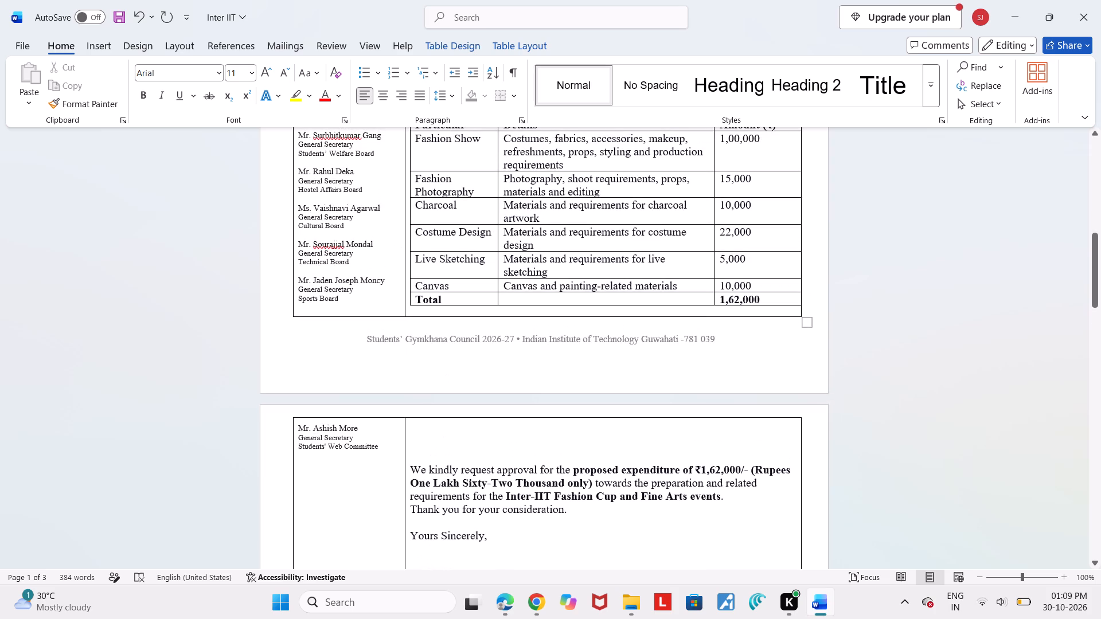
left_click(731, 237)
key("BackSpace")
key("0")
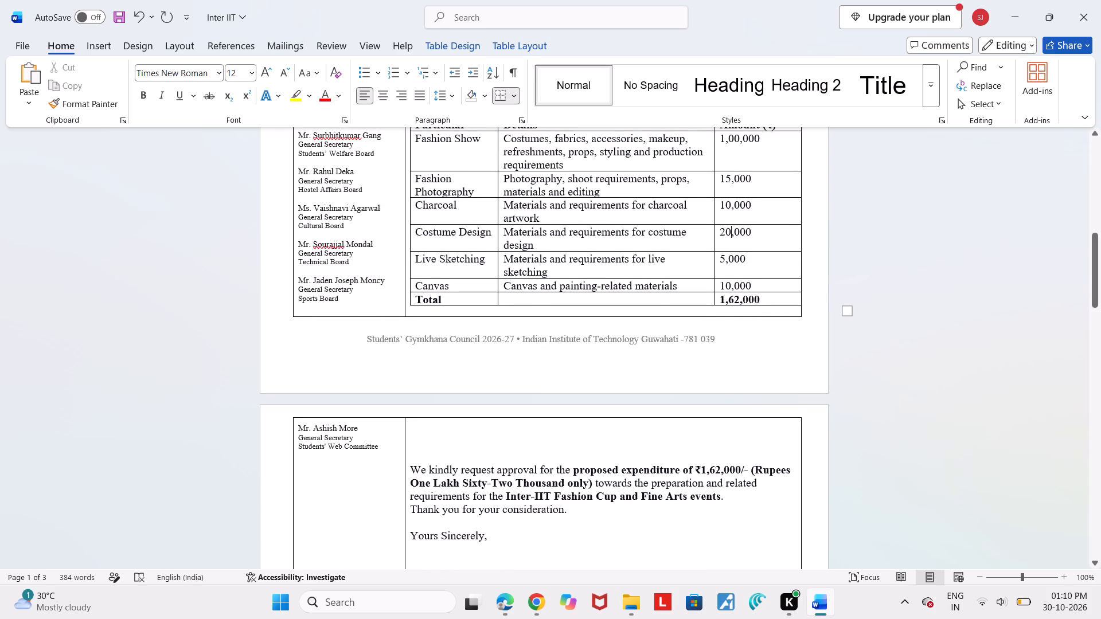
Set the Total amount in the expenditure table to 1,60,000.
left_click(740, 298)
key("BackSpace")
key("0")
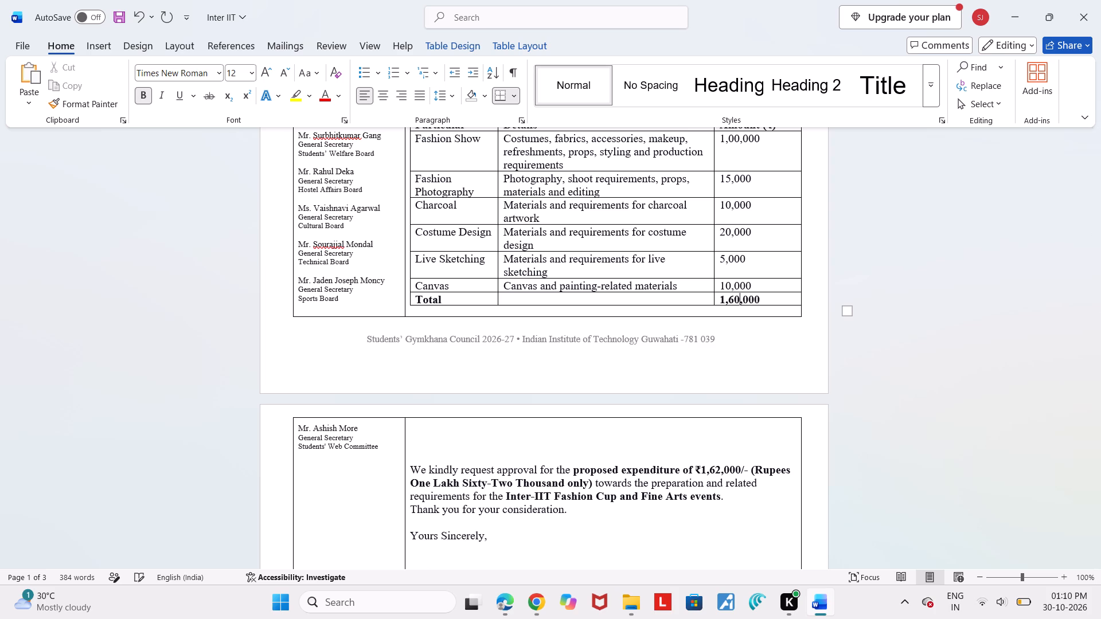
scroll(740, 298, "down", 5)
scroll(555, 309, "left", 1)
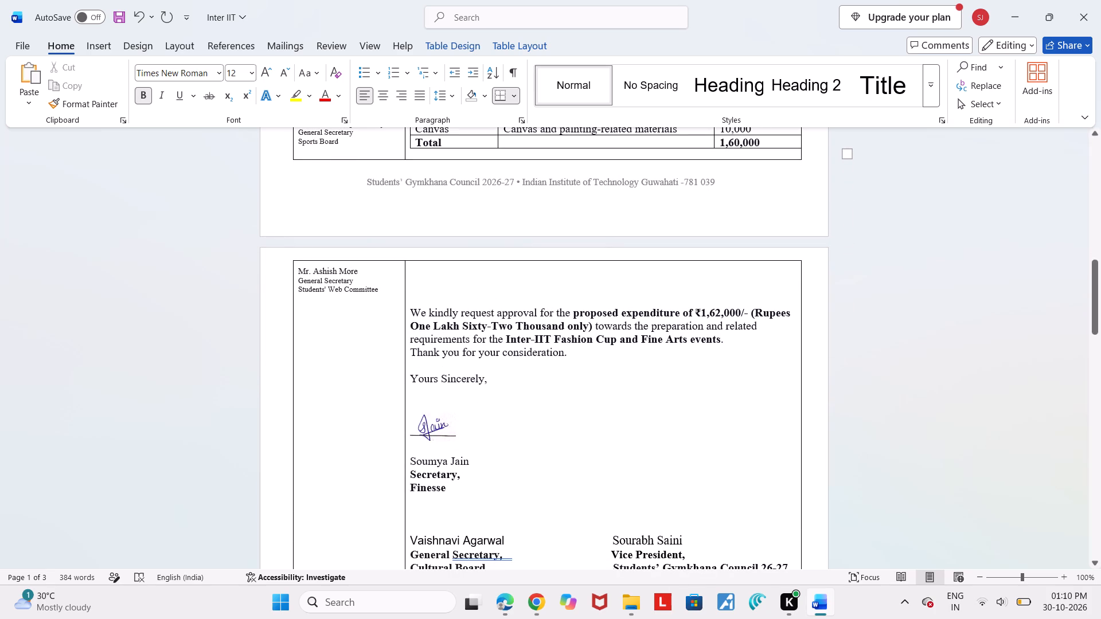
scroll(515, 327, "left", 1)
key("BackSpace")
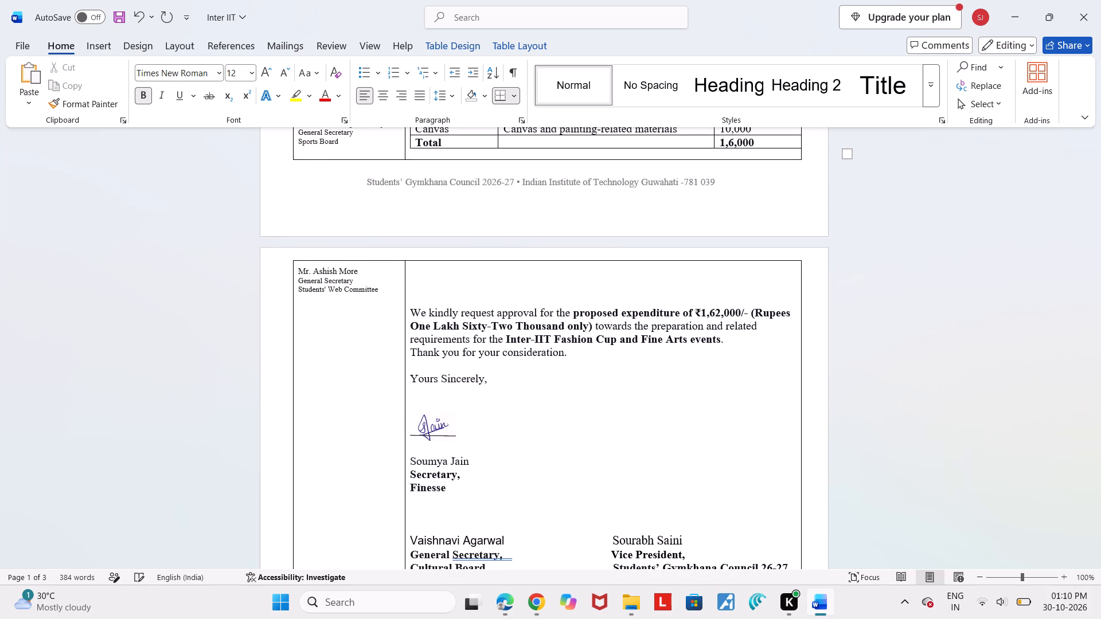
key("0")
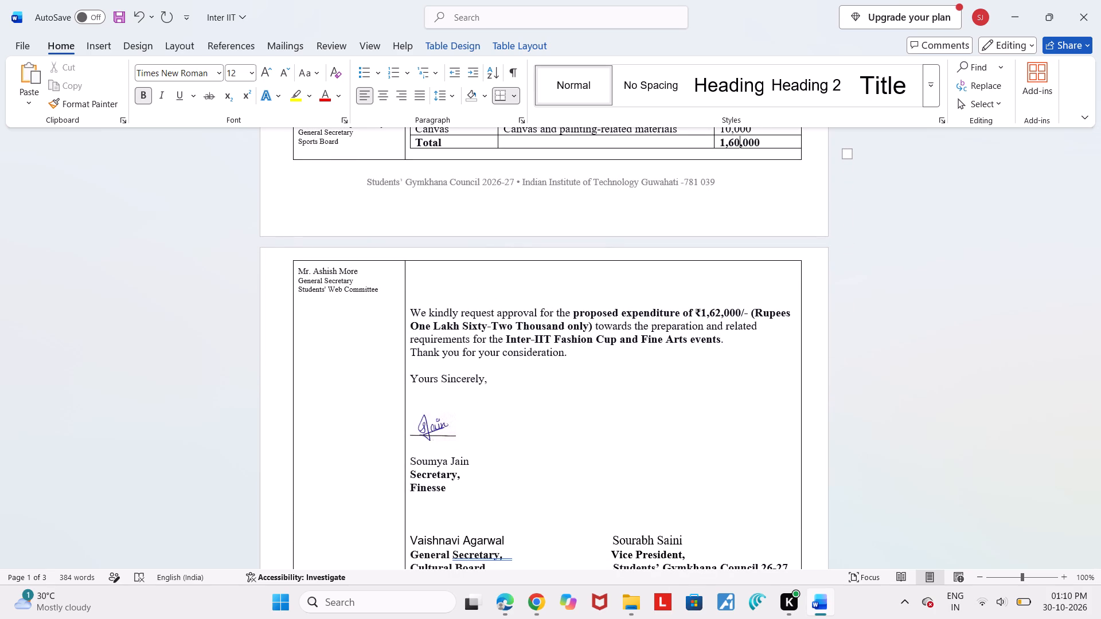
Change the amount in words in the approval request to "Rupees One Lakh Sixty Thousand only" and save the document.
left_click(513, 323)
key("BackSpace")
key("BackSpace")
key("BackSpace")
key("BackSpace")
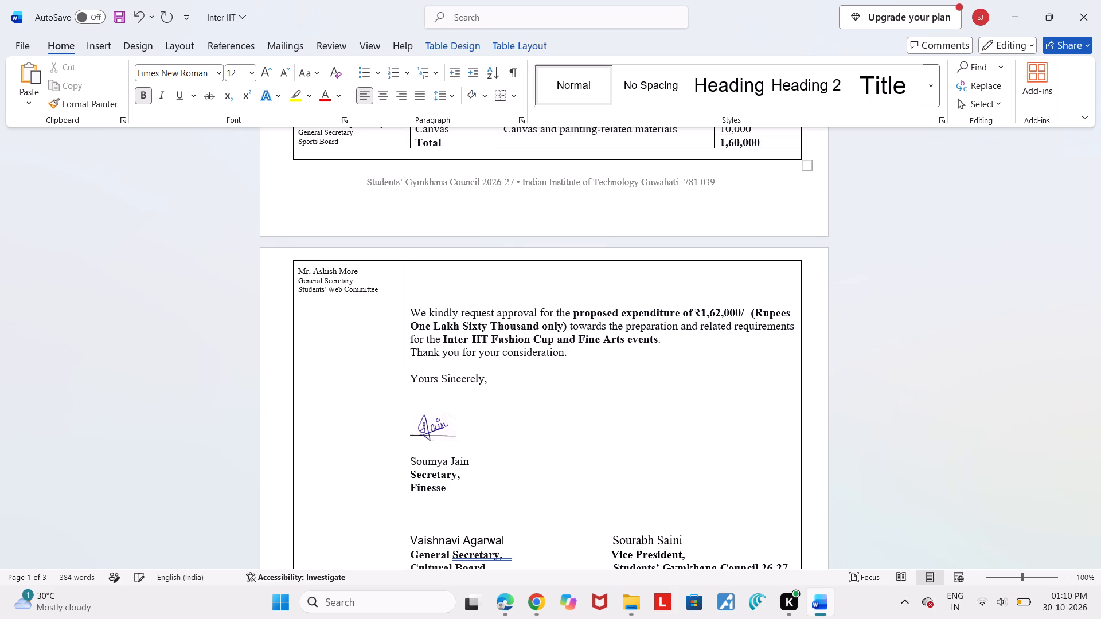
left_click(848, 303)
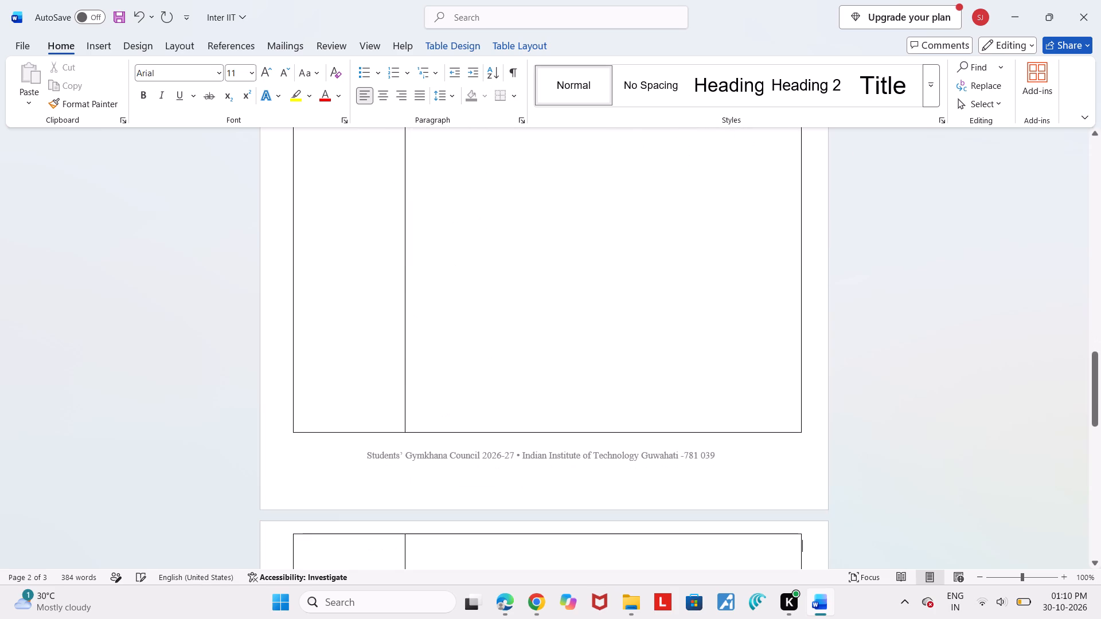
key("ctrl+s")
Set the proposed expenditure figure in the approval request to ₹1,60,000/-.
scroll(848, 303, "up", 3)
right_click(848, 303)
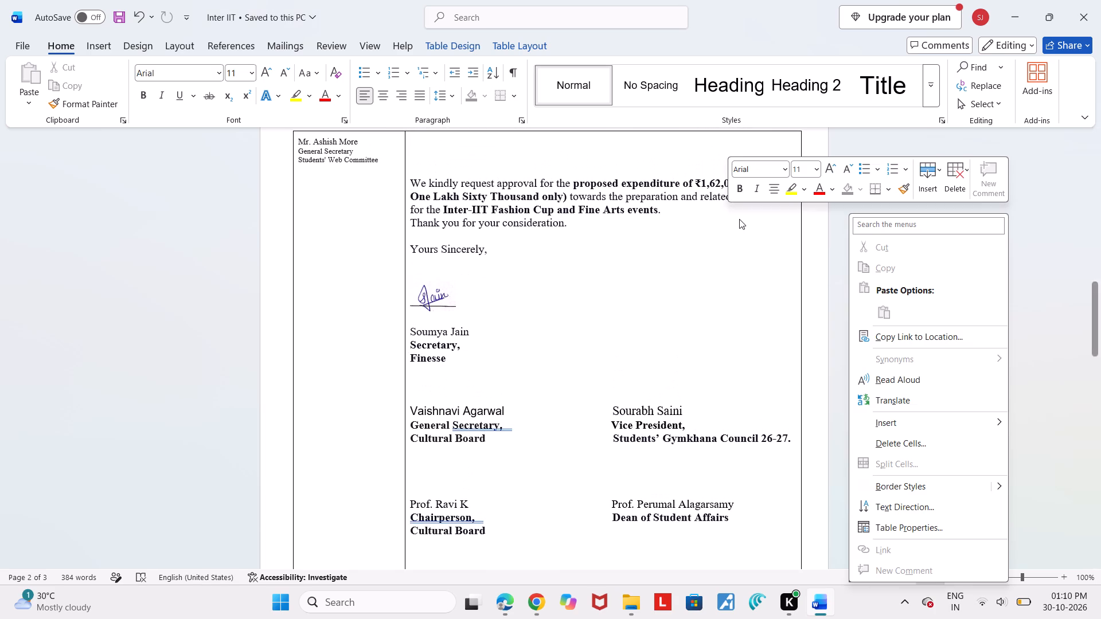
left_click(719, 179)
left_click(719, 179)
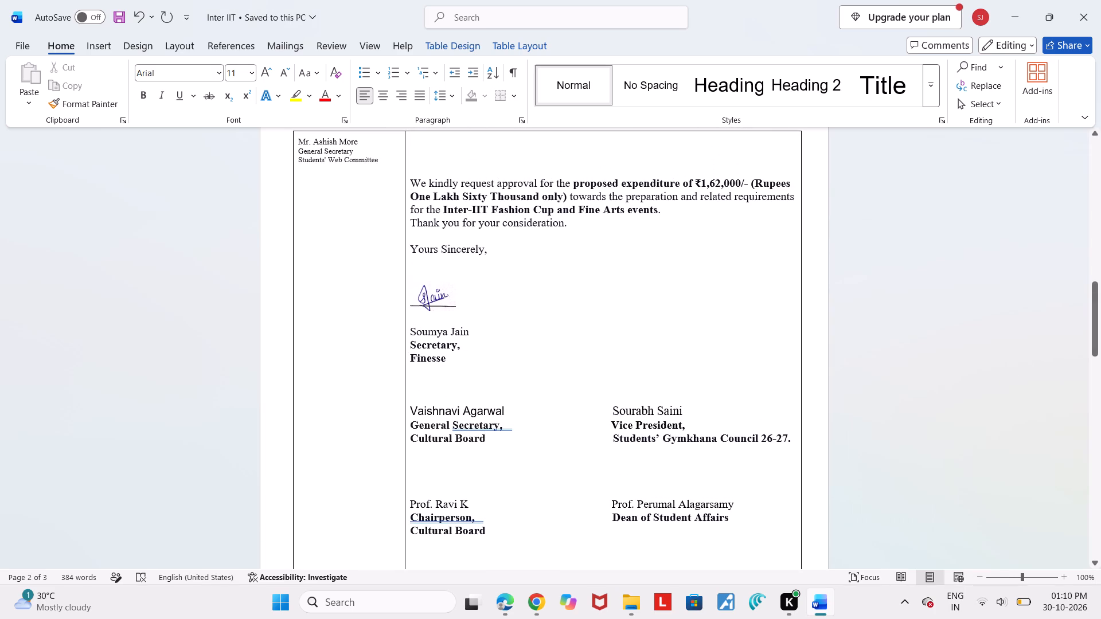
key("BackSpace")
key("0")
left_click(856, 186)
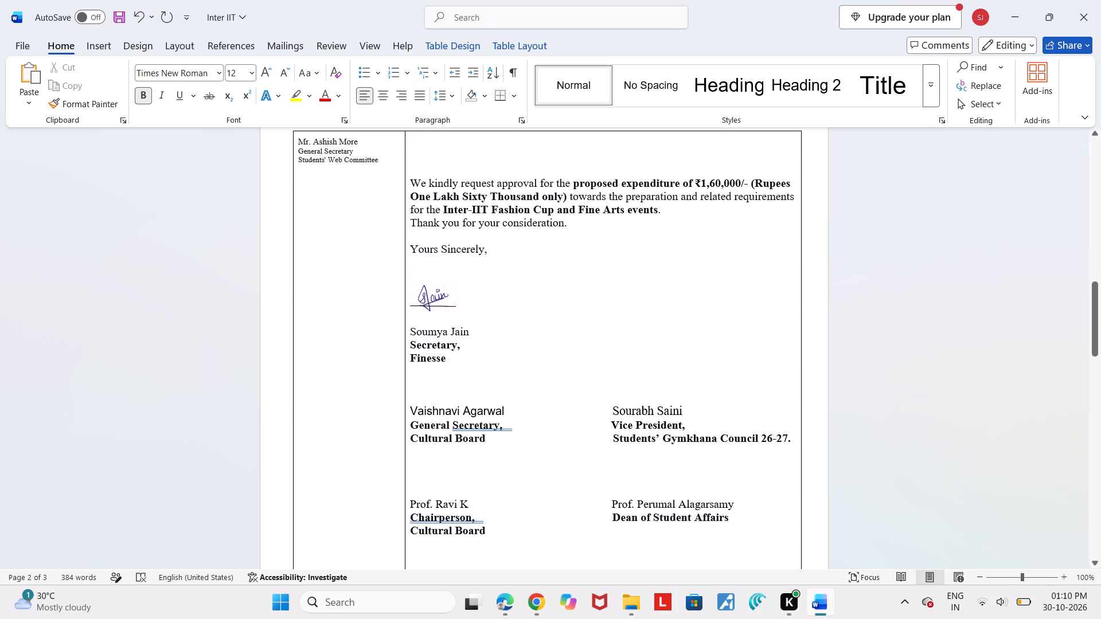
Check the revised expenditure table and save the Inter IIT document.
scroll(856, 186, "up", 4)
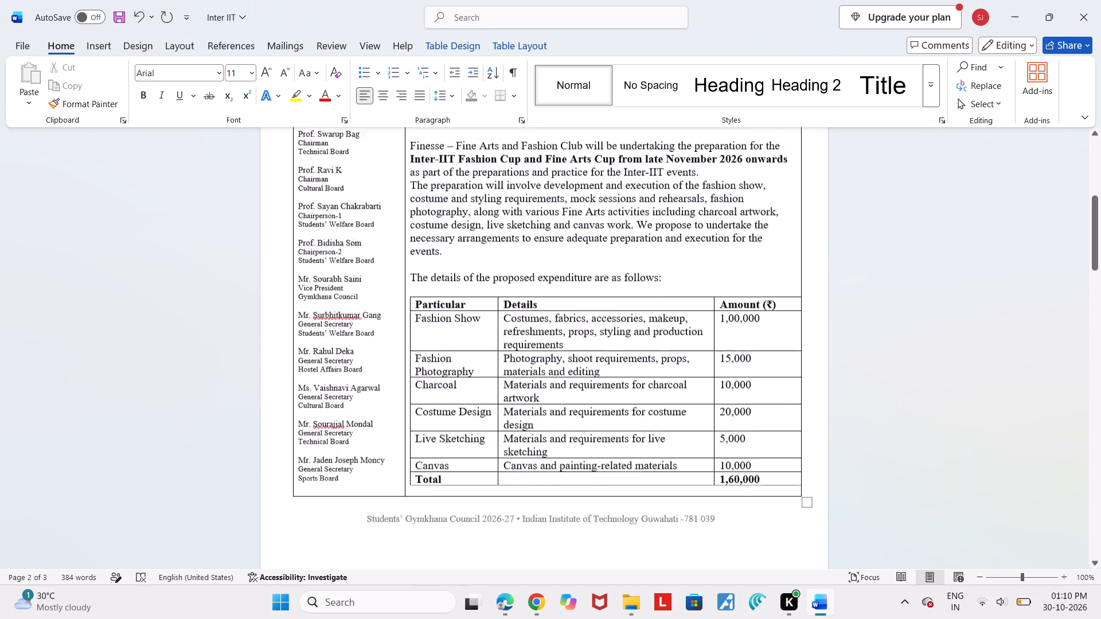
scroll(823, 204, "down", 1)
key("ctrl+s")
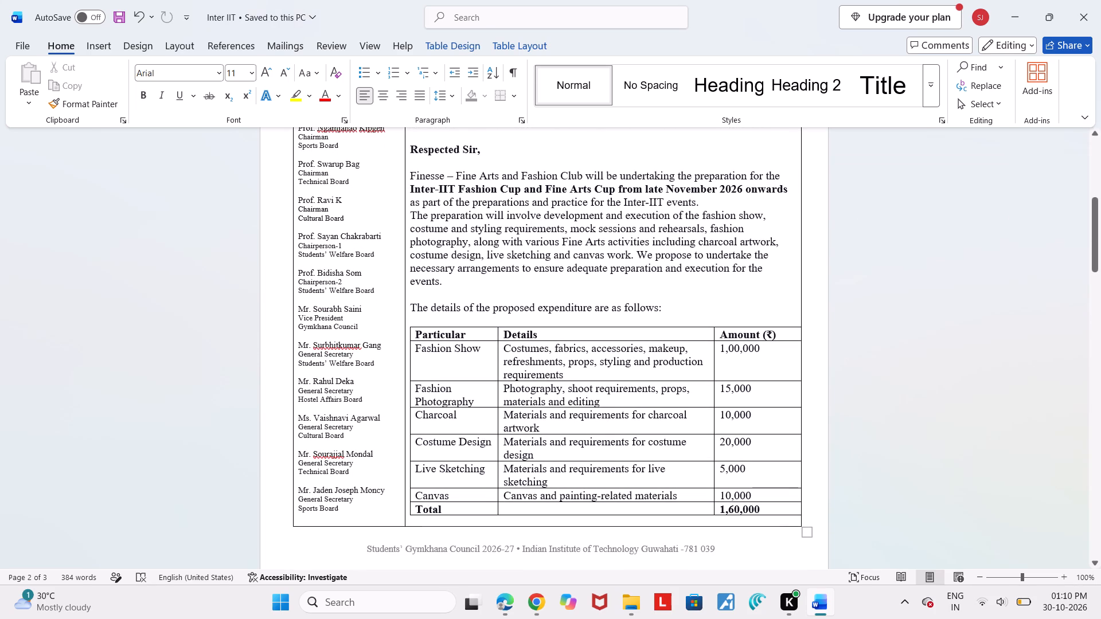
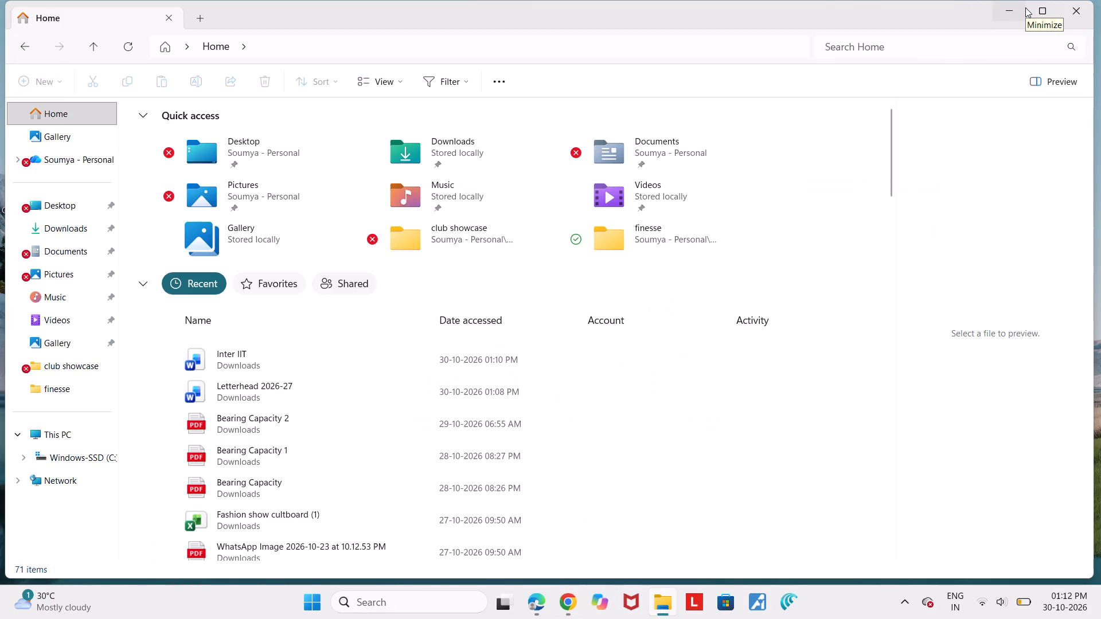
Open the recent budget workbook in a maximized window and show its Fashion Show budget sheet.
scroll(347, 464, "down", 4)
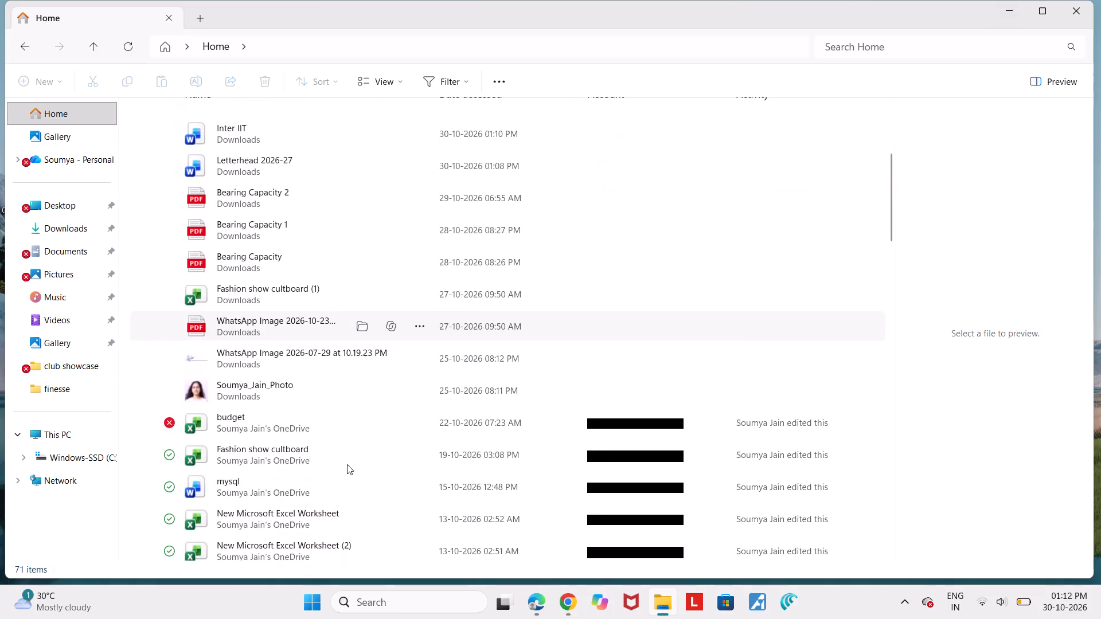
double_click(269, 425)
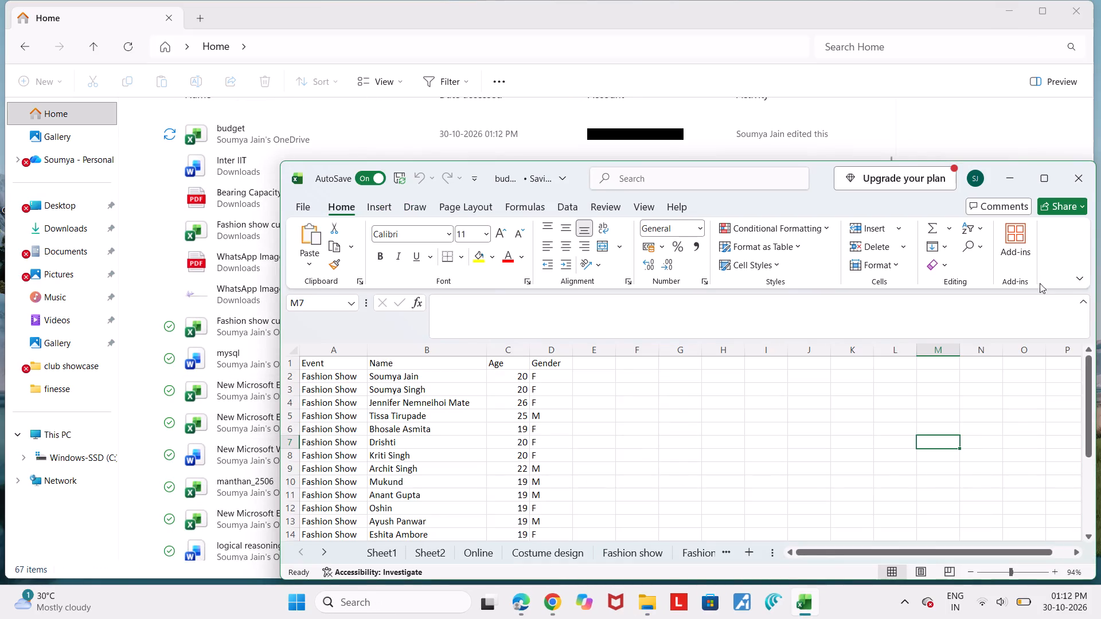
left_click(1044, 179)
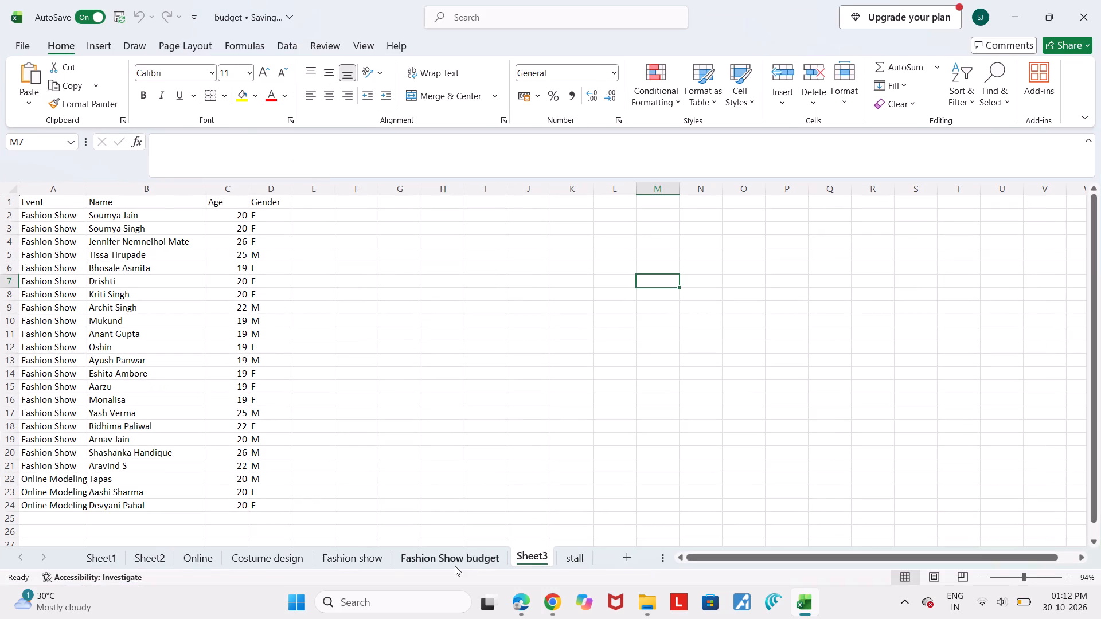
left_click(454, 566)
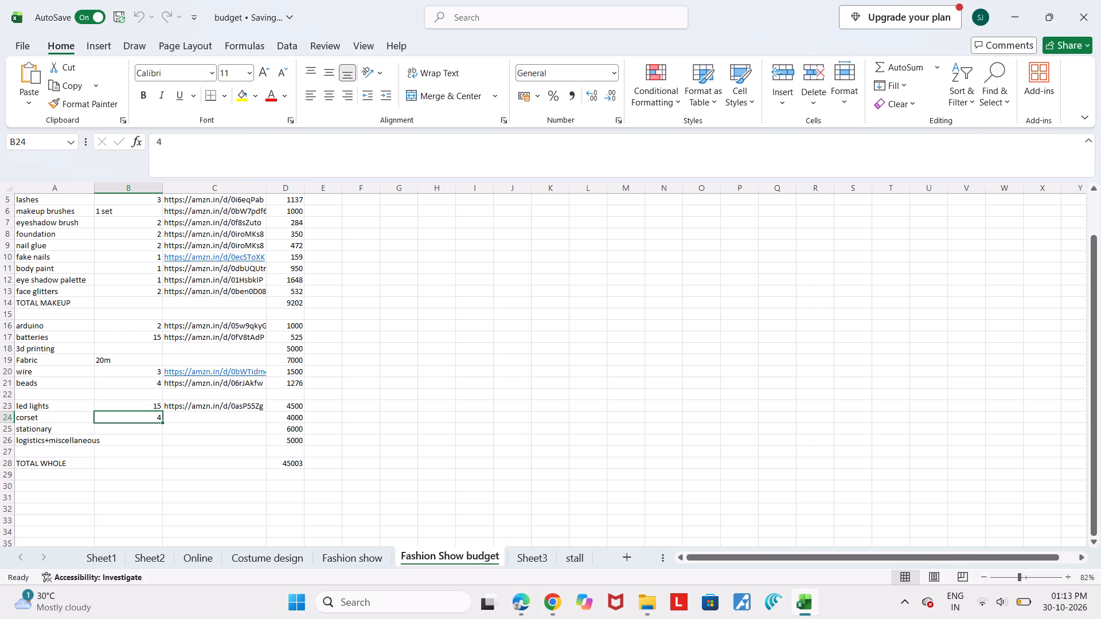
Set the nail glue quantity to 4 in the makeup list.
left_click(145, 248)
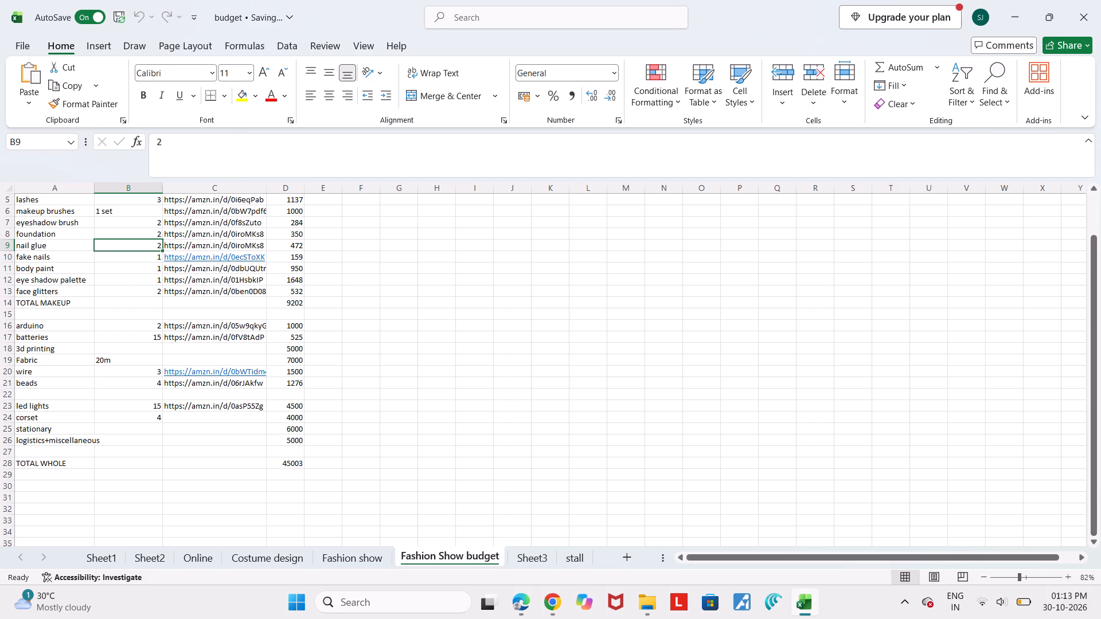
double_click(145, 248)
key("Delete")
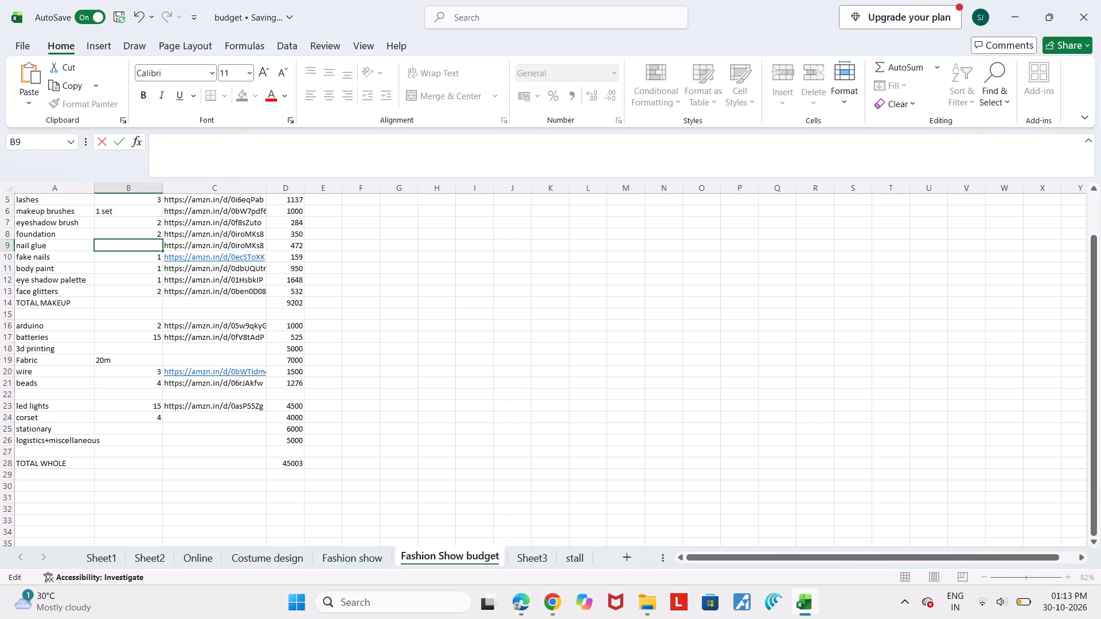
key("4")
key("Return")
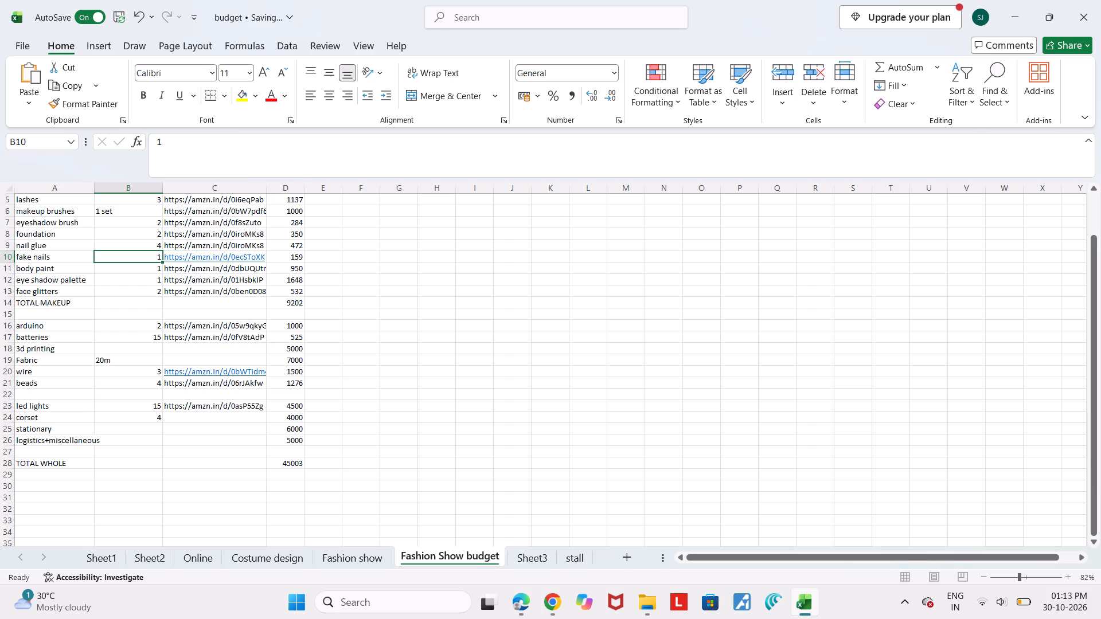
Change the nail glue cost formula to 236 multiplied by its quantity cell.
double_click(282, 242)
left_click(292, 242)
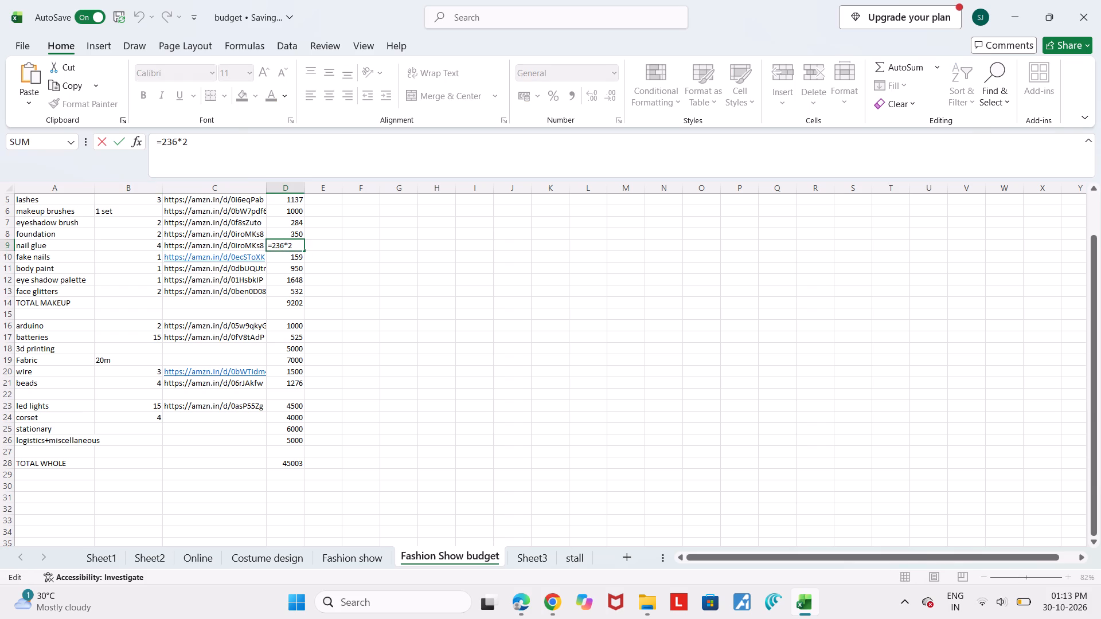
key("BackSpace")
left_click(145, 242)
key("Return")
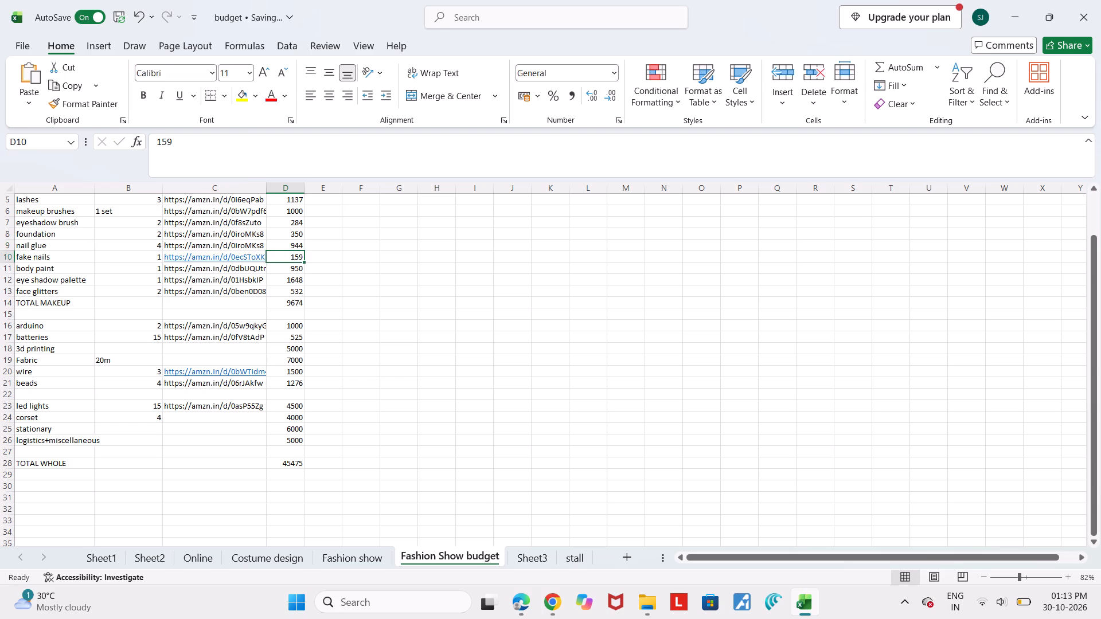
Set the fake nails quantity to 4.
left_click(142, 256)
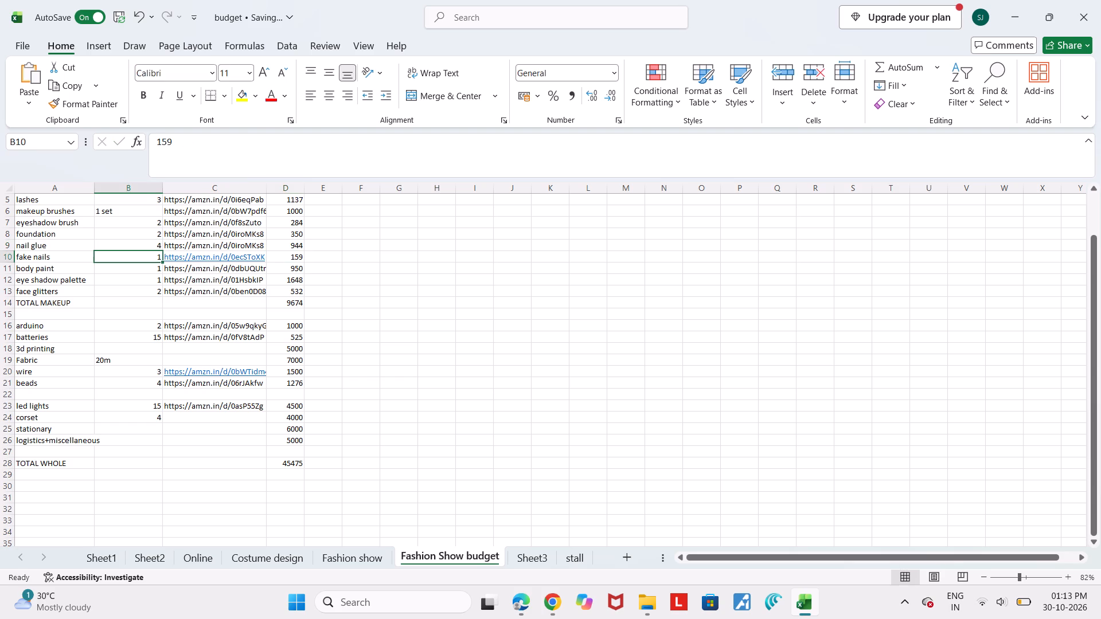
double_click(142, 256)
key("Delete")
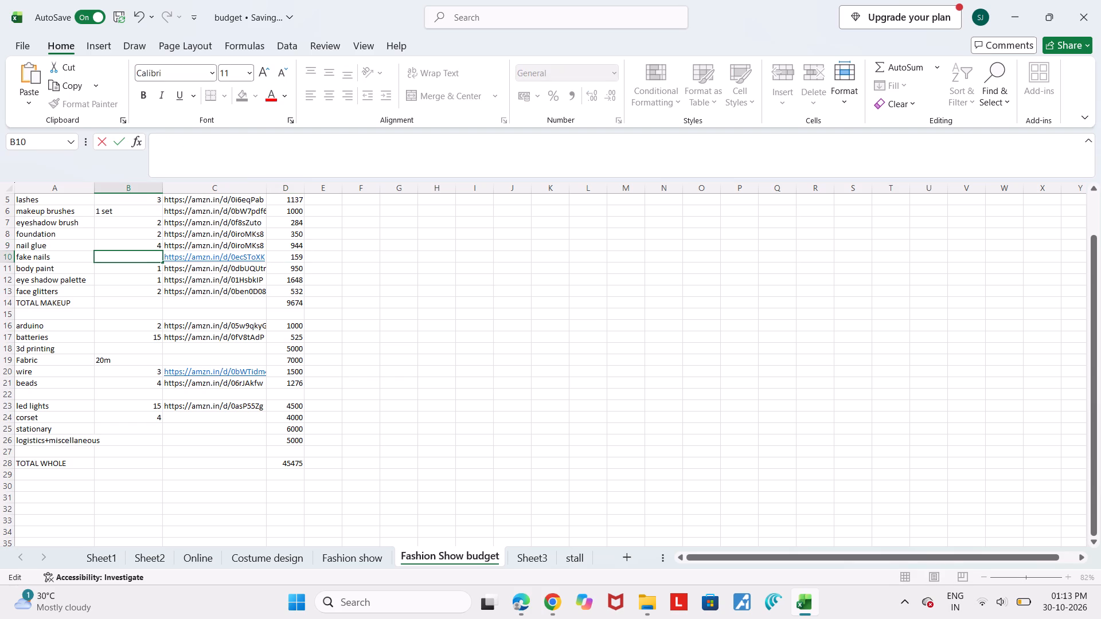
key("4")
key("Return")
Turn the fake nails cost into a formula of 159 multiplied by its quantity cell.
double_click(286, 258)
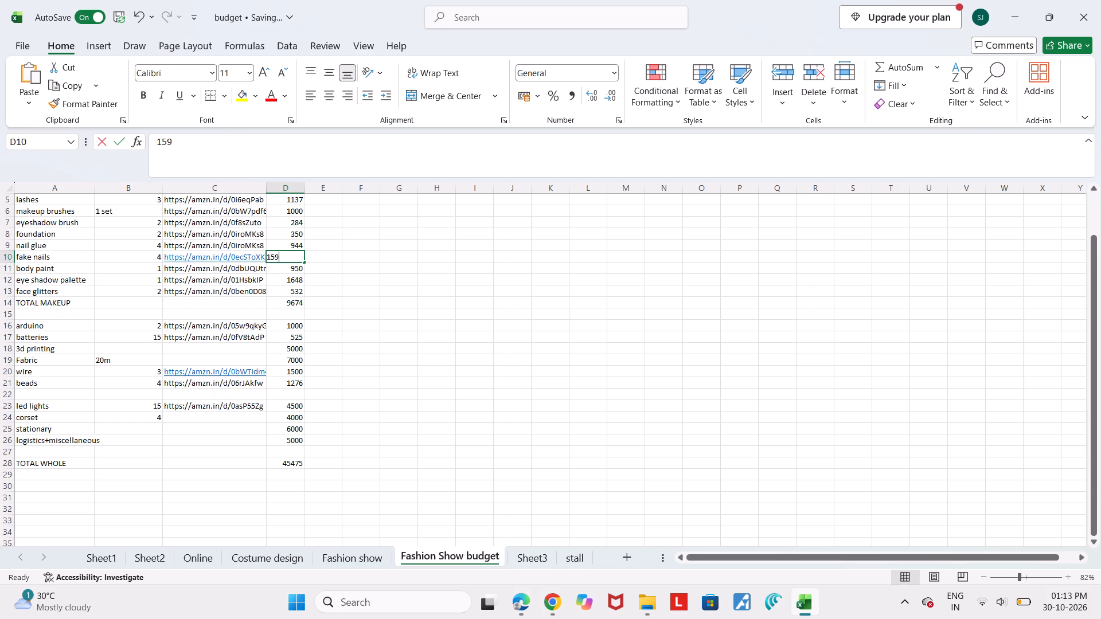
key("shift+asterisk")
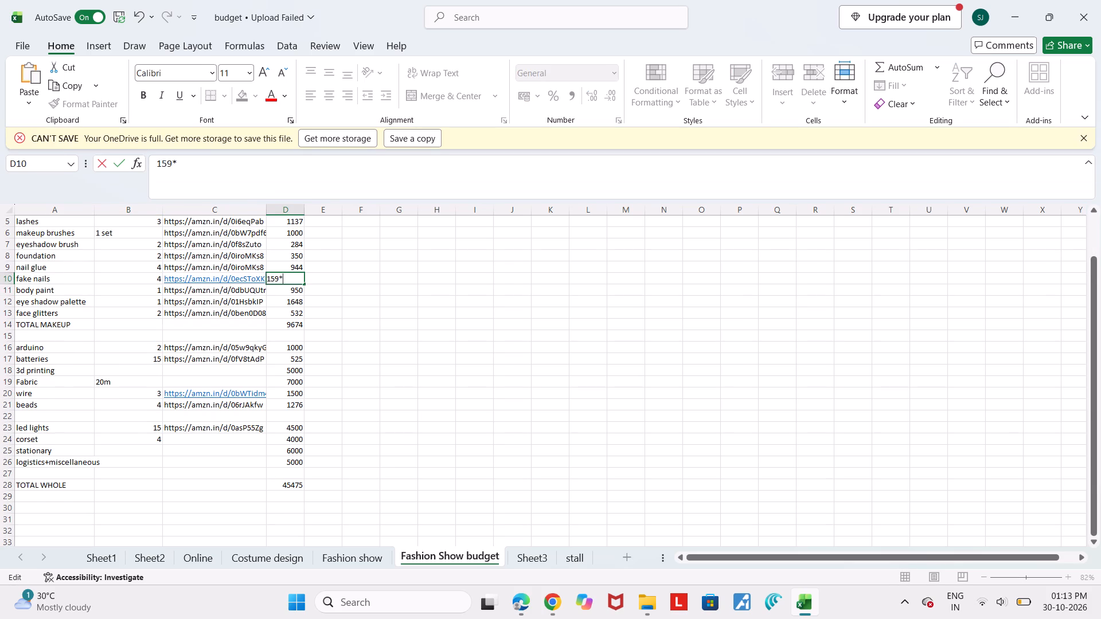
left_click(272, 277)
key("Left")
key("Left")
key("equal")
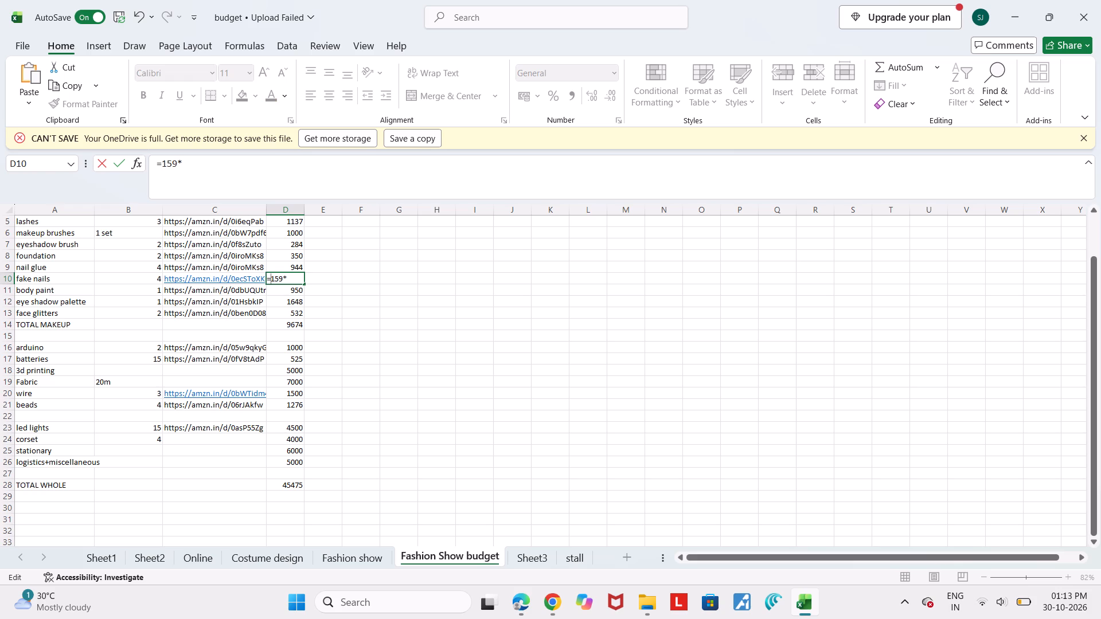
left_click(295, 276)
left_click(295, 276)
left_click(143, 281)
key("Return")
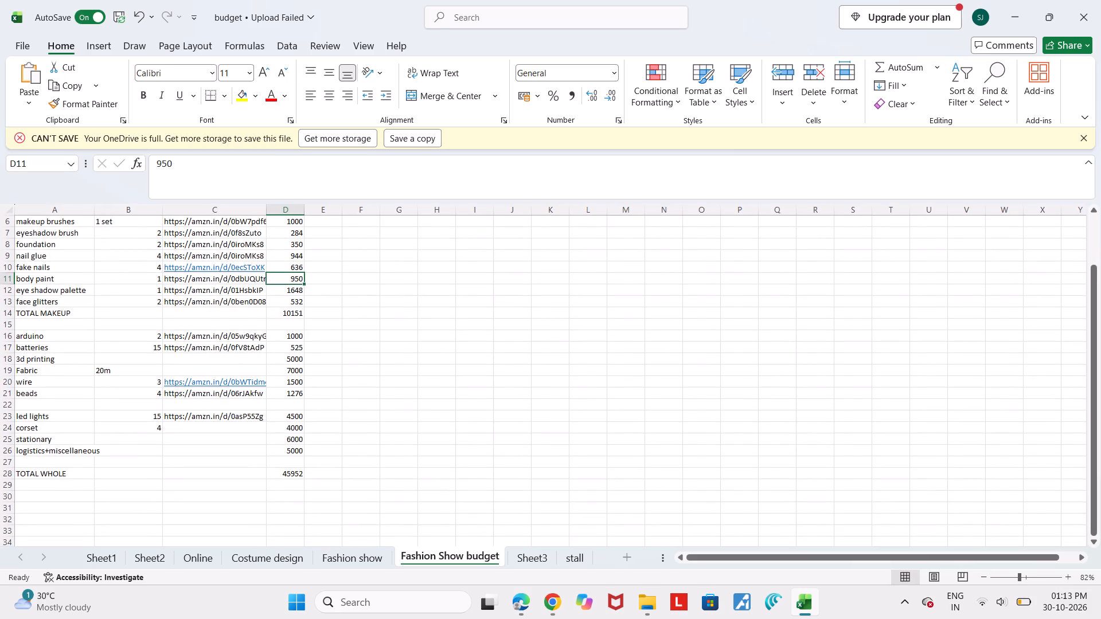
Set the eye shadow palette quantity to 2.
left_click(142, 295)
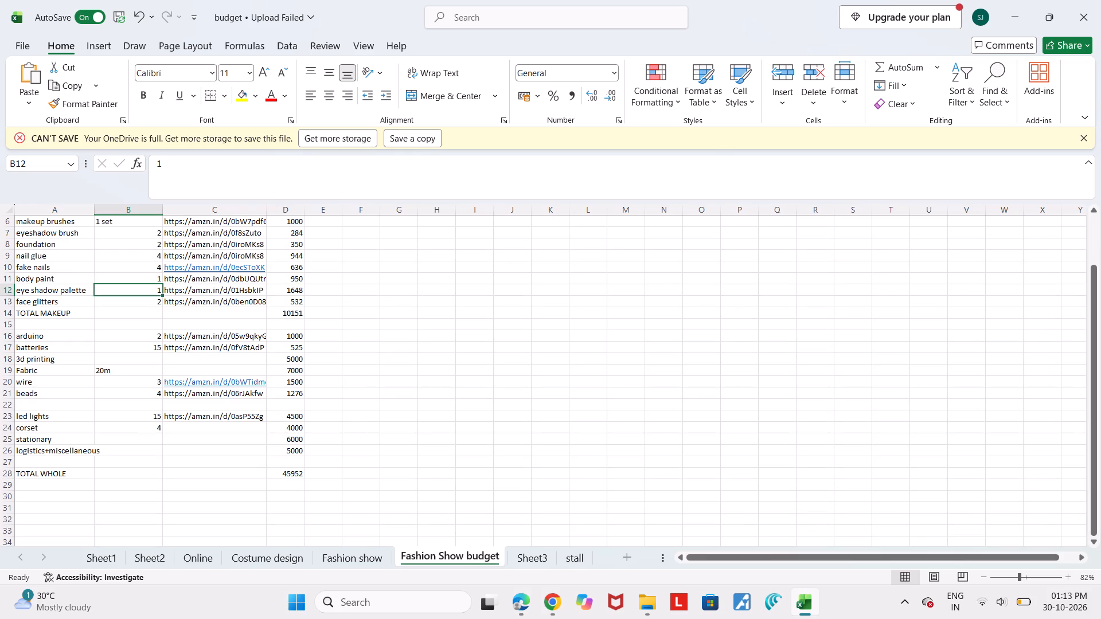
double_click(158, 291)
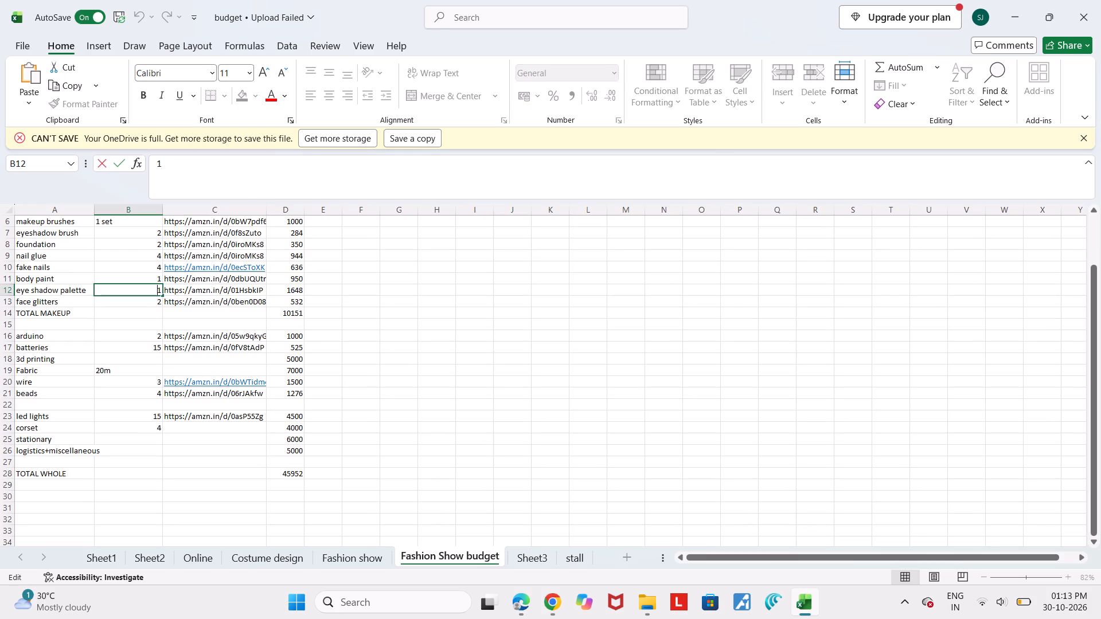
key("Delete")
key("2")
Turn the eye shadow palette cost into a formula of 1648 multiplied by its quantity cell.
double_click(299, 288)
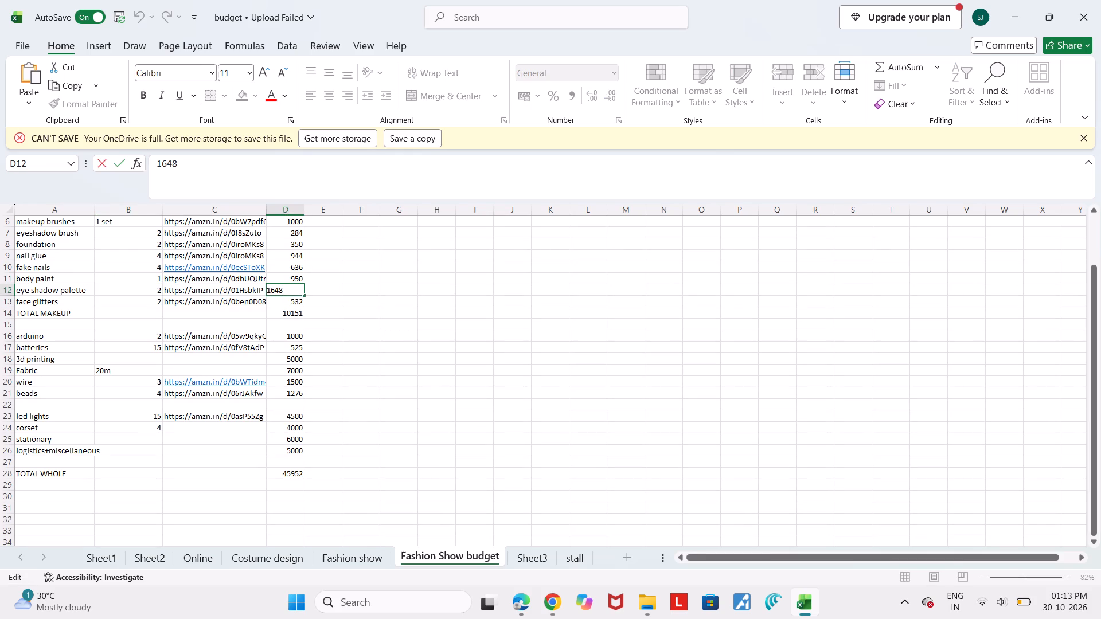
type("*2")
key("BackSpace")
left_click(147, 292)
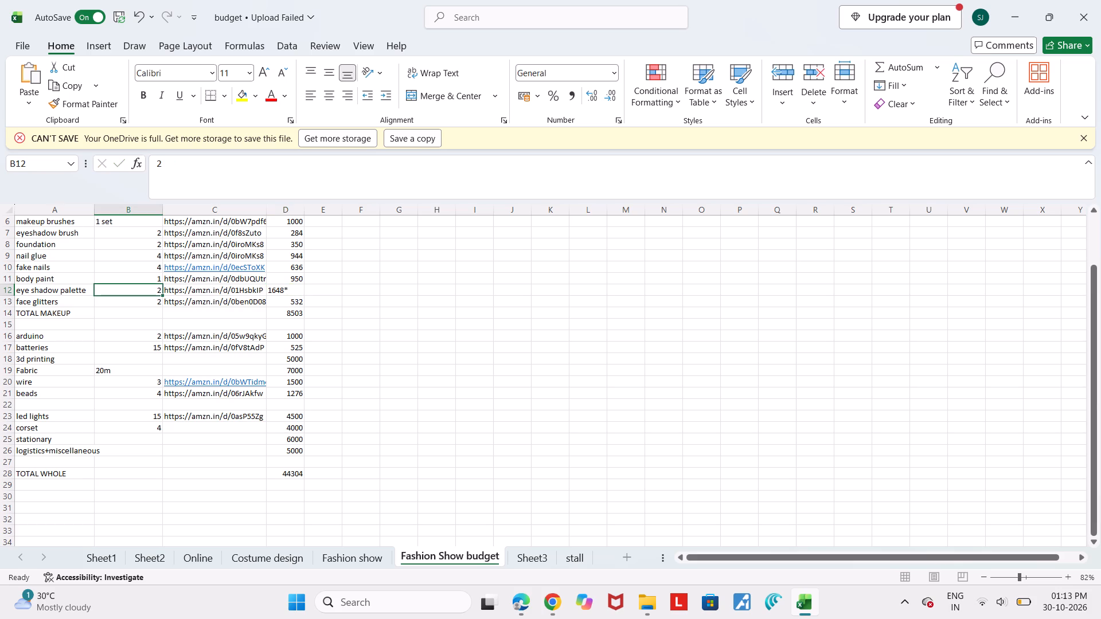
double_click(279, 288)
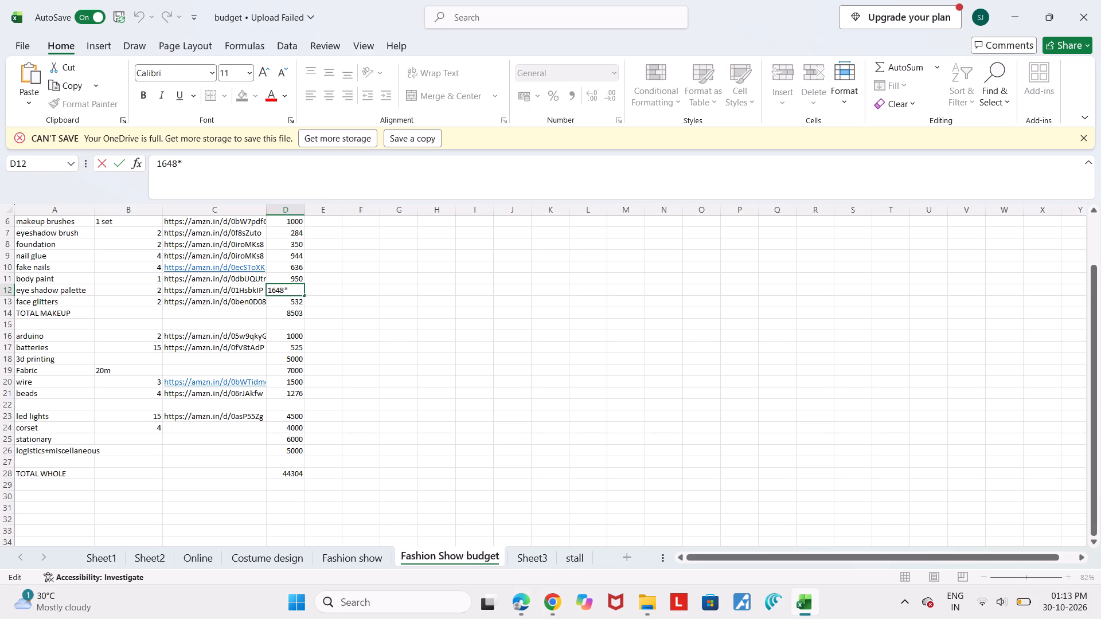
key("Left")
key("Left")
key("Left")
key("equal")
left_click(294, 288)
left_click(294, 288)
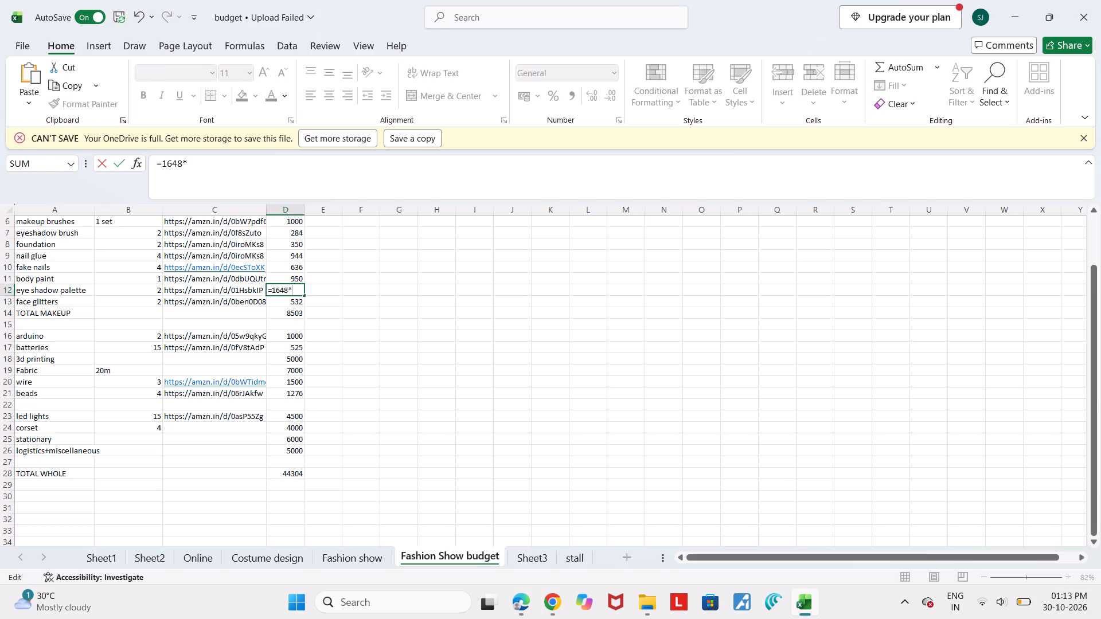
left_click(156, 285)
key("Return")
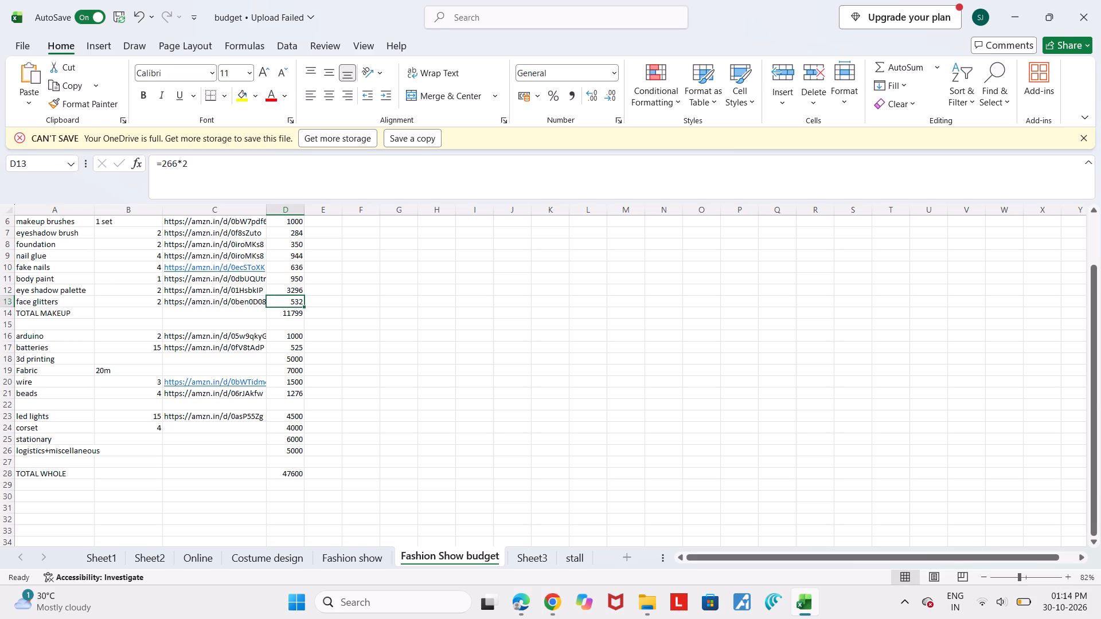
Set the face glitters quantity to 10.
double_click(145, 301)
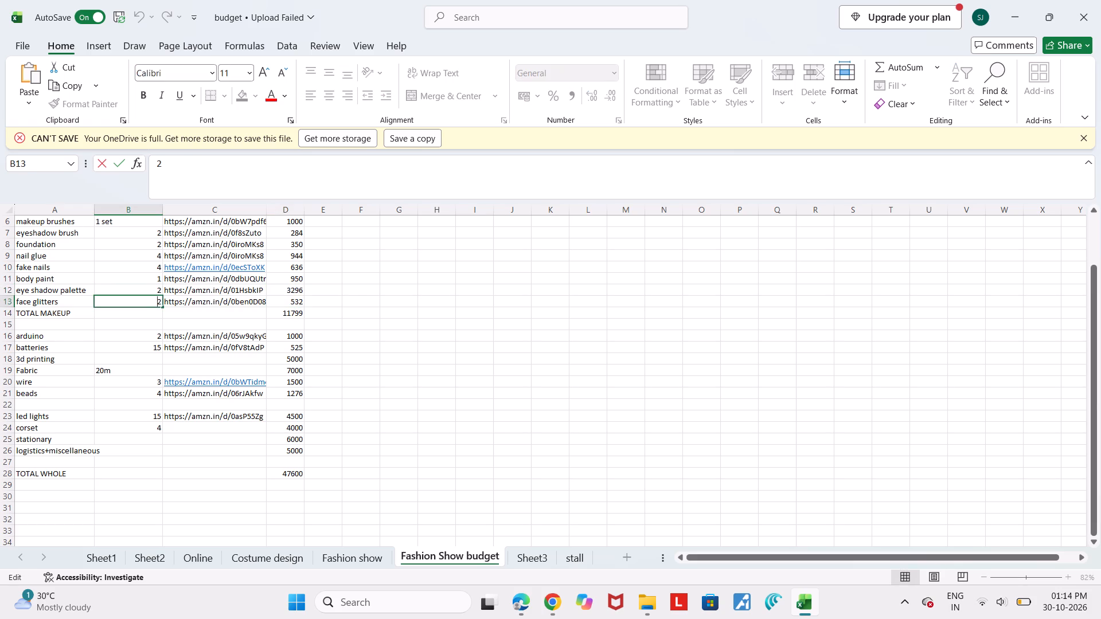
key("BackSpace")
type("10")
key("Delete")
Change the face glitters cost formula to 266 multiplied by its quantity cell and dismiss the cloud storage notification.
double_click(294, 302)
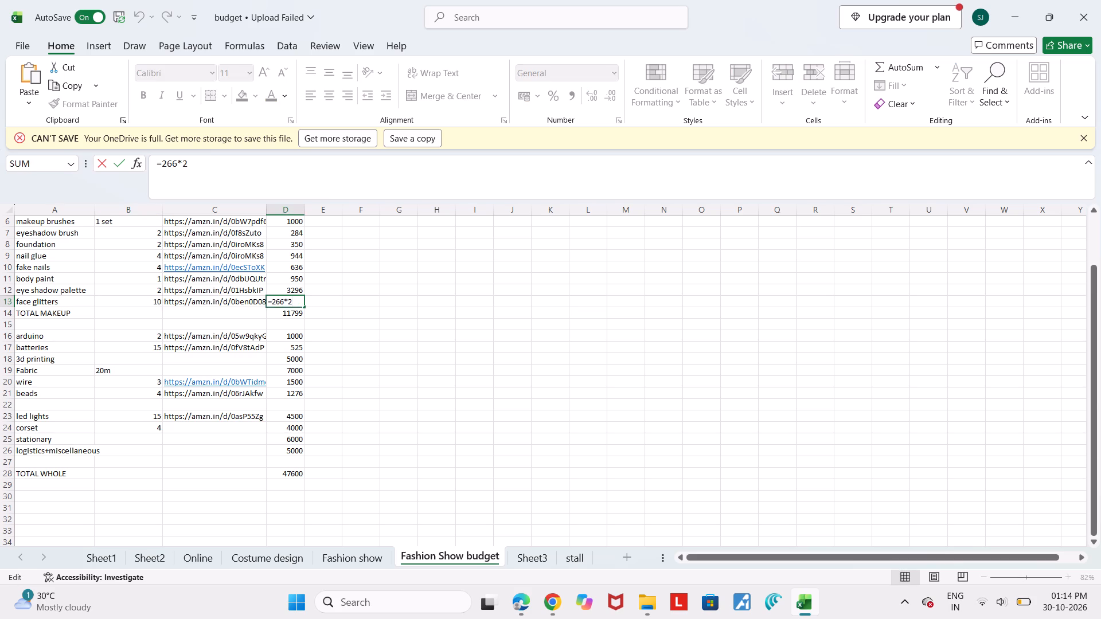
key("BackSpace")
left_click(148, 301)
key("Return")
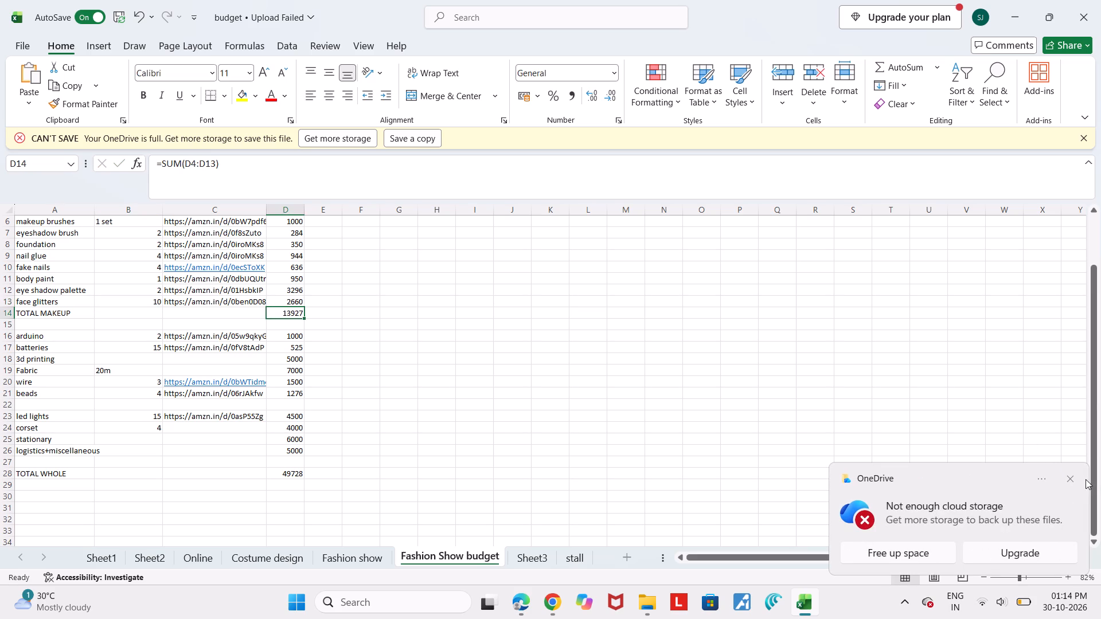
left_click(1071, 475)
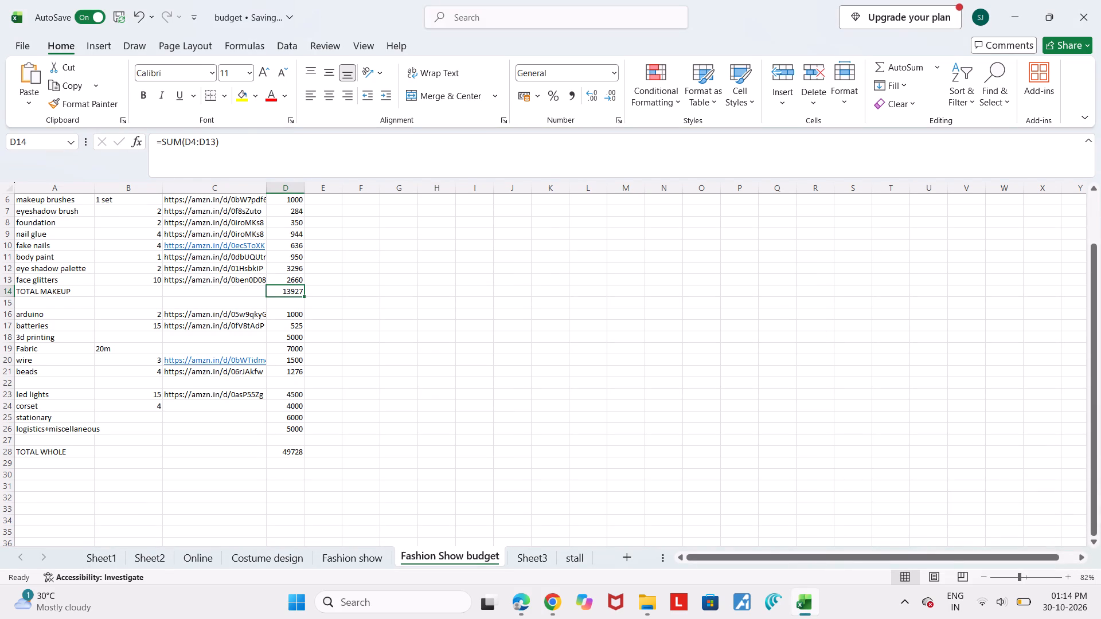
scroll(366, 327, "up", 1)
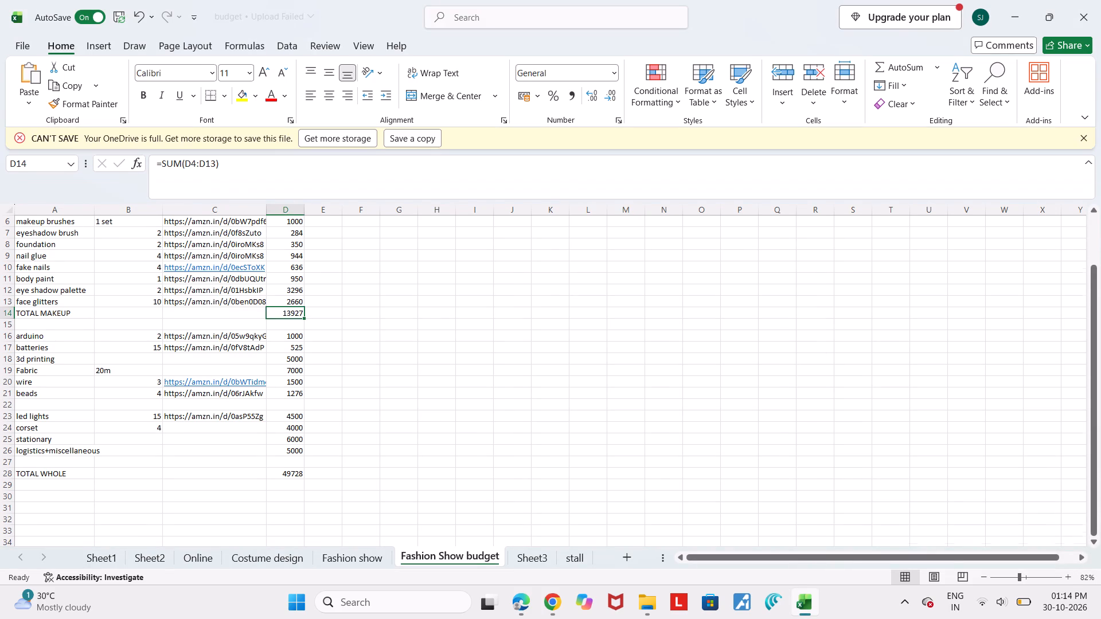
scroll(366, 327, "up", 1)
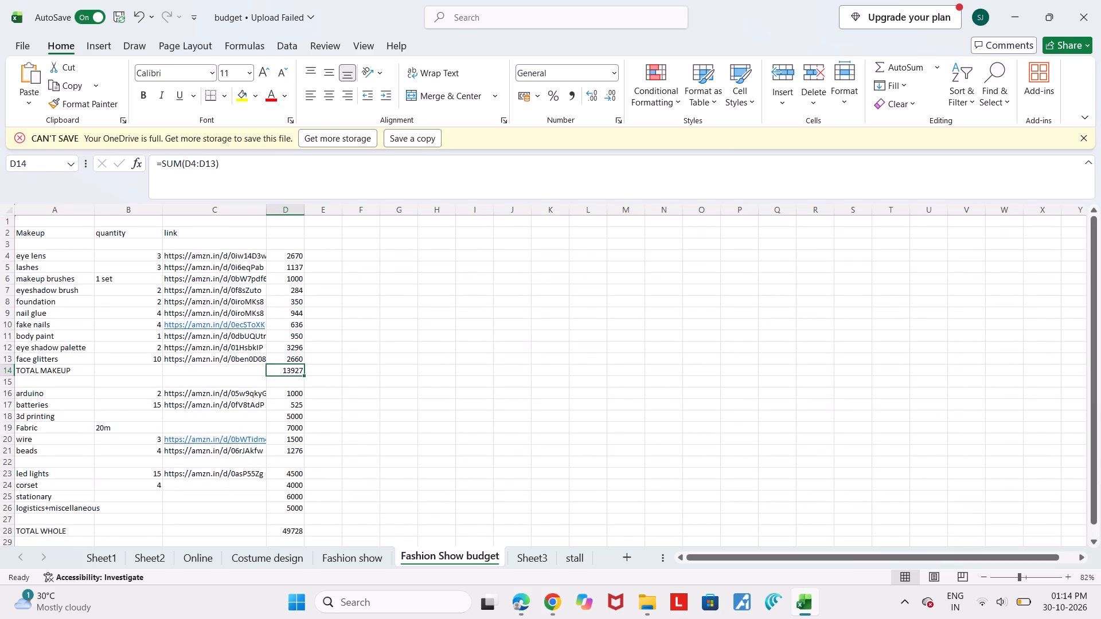
Set the eye lens quantity to 4.
double_click(156, 256)
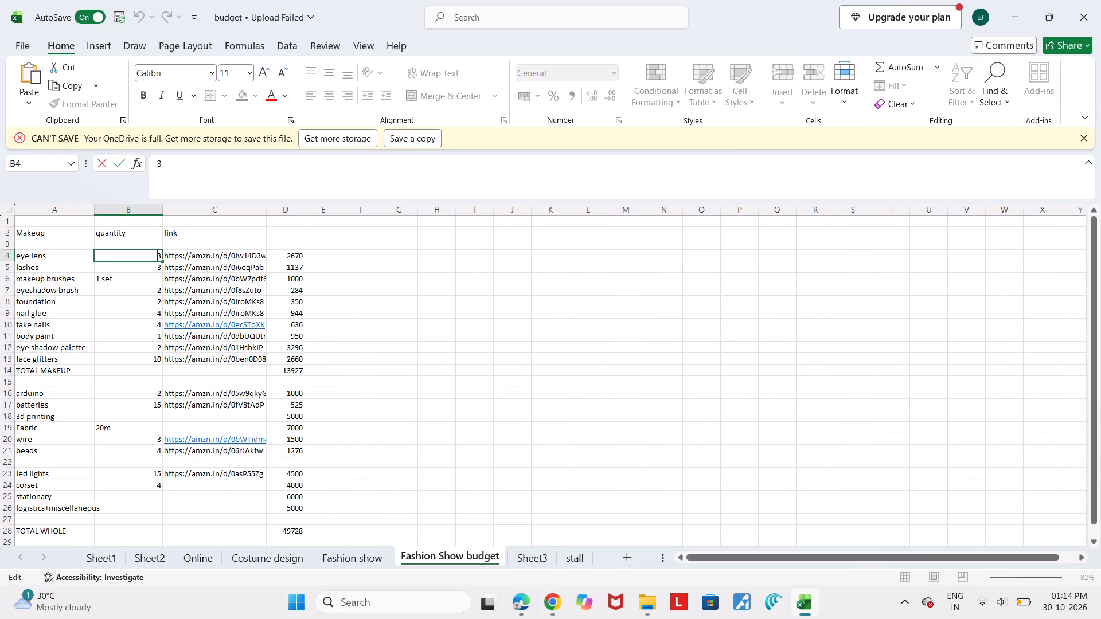
key("BackSpace")
key("4")
key("Left")
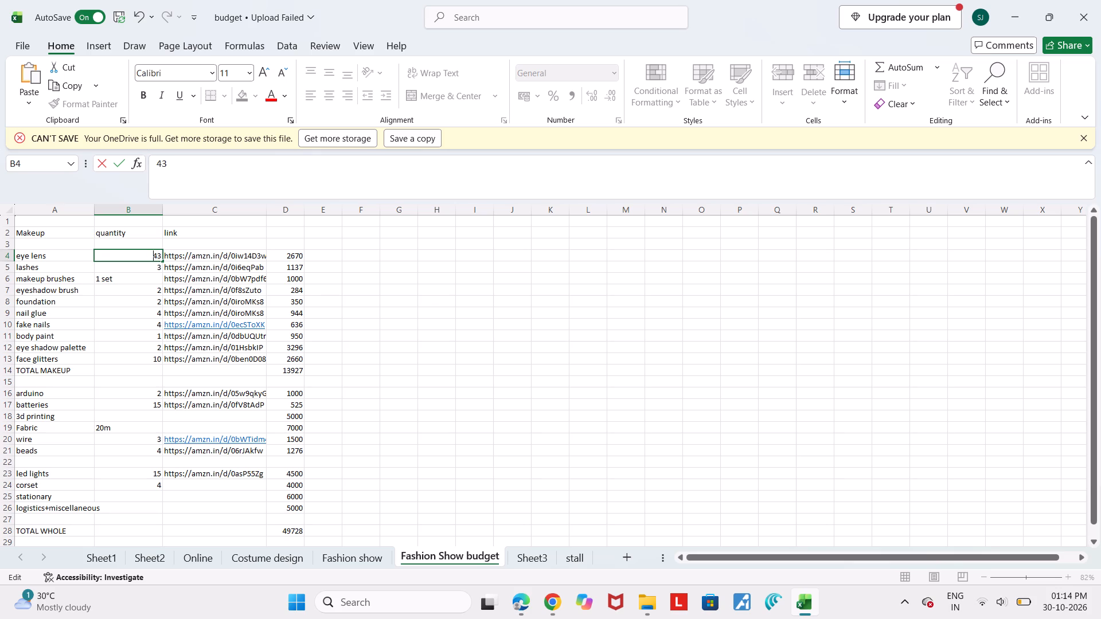
key("Return")
left_click(151, 258)
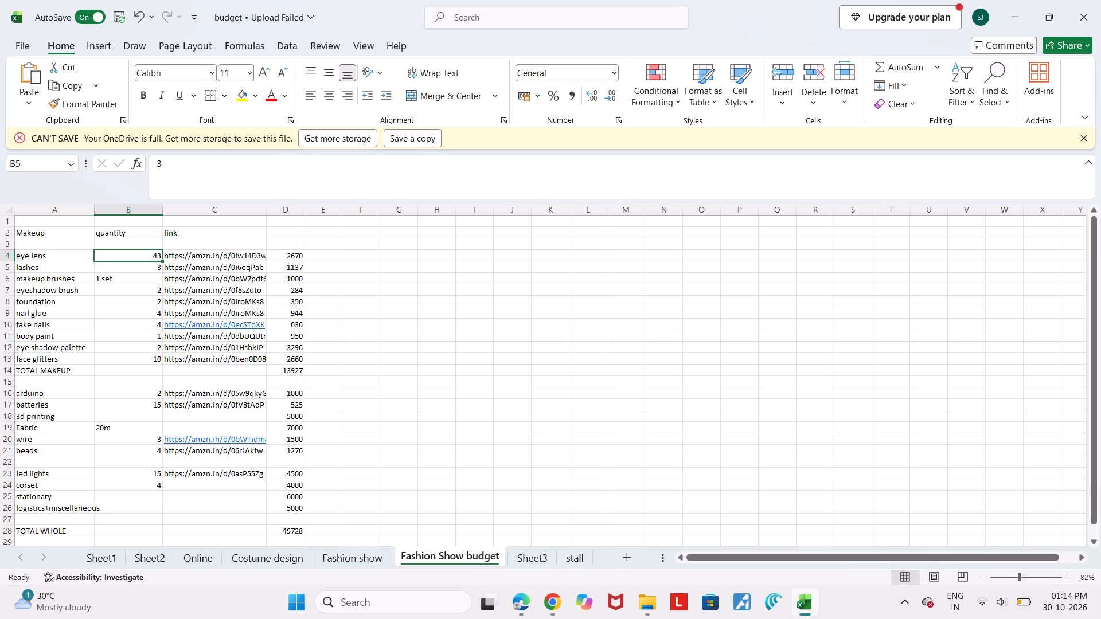
key("BackSpace")
key("4")
key("Return")
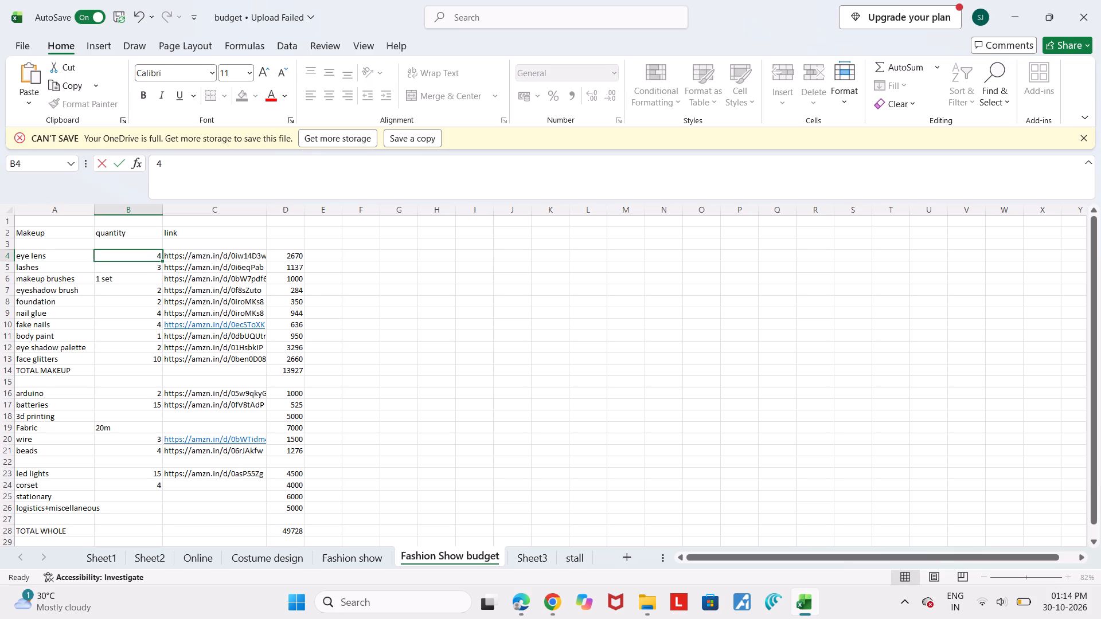
Change the eye lens cost formula to 890 multiplied by its quantity cell.
double_click(280, 254)
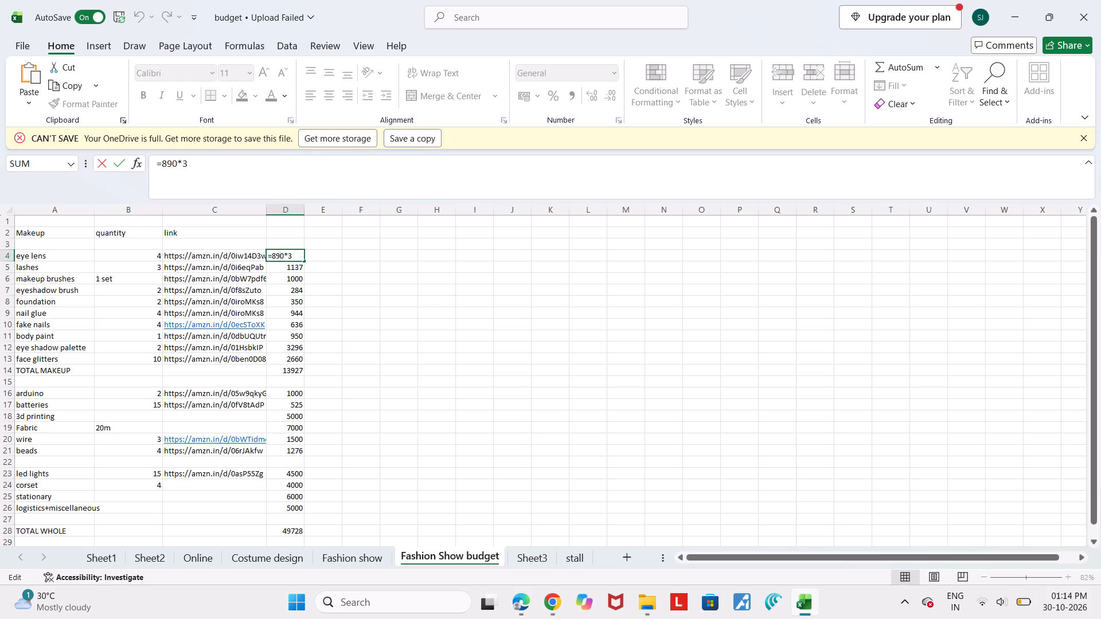
left_click(297, 253)
key("BackSpace")
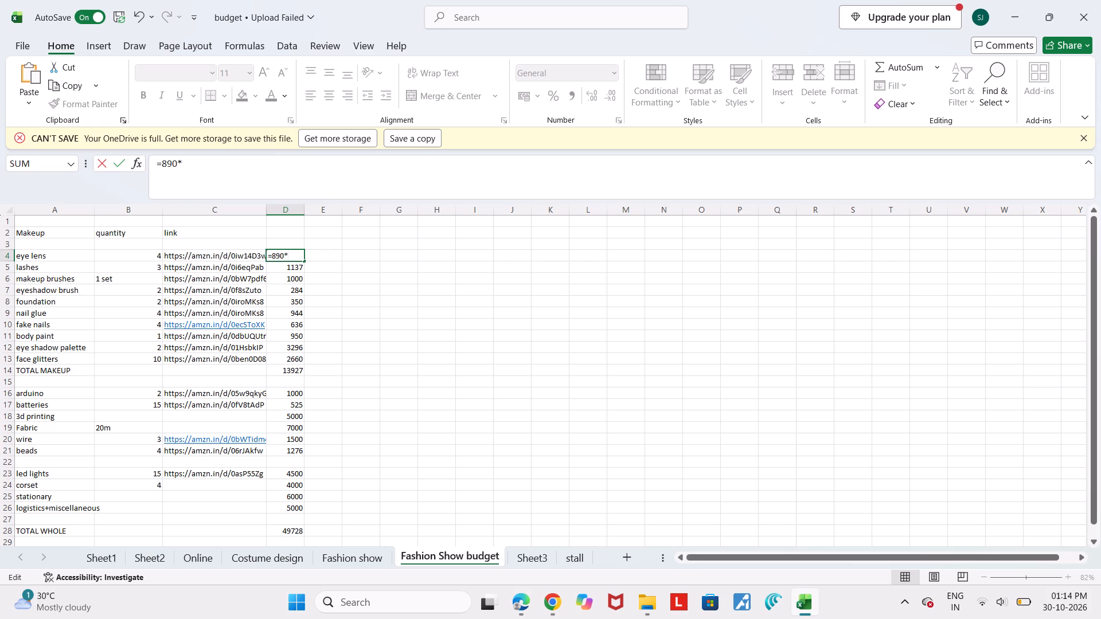
left_click(153, 253)
key("Return")
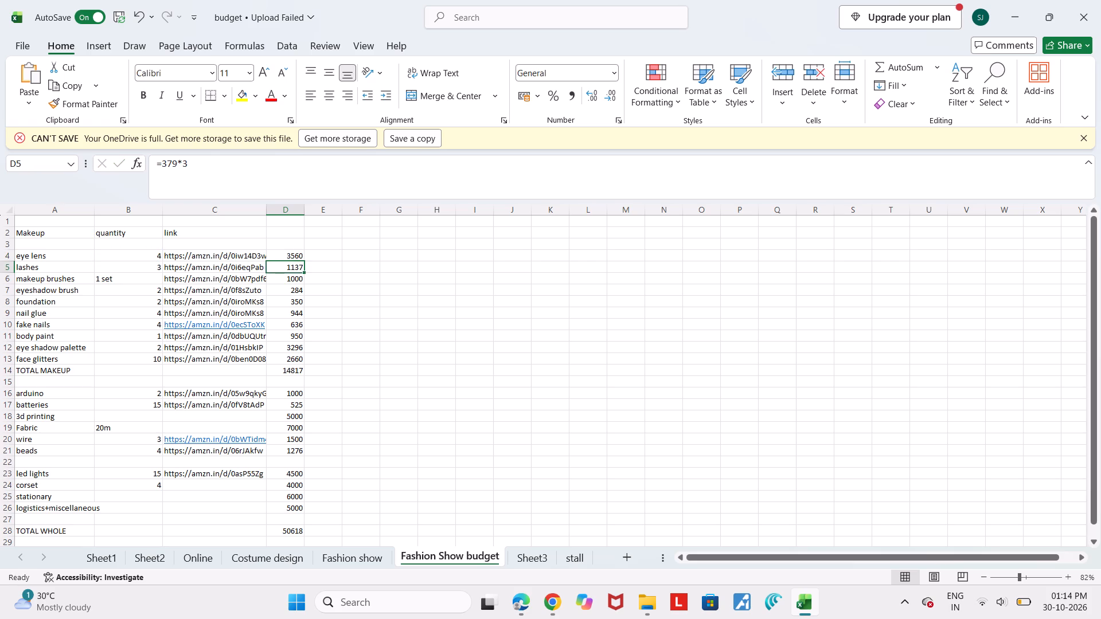
Check the foundation quantity and open the foundation cost formula for editing.
left_click(71, 244)
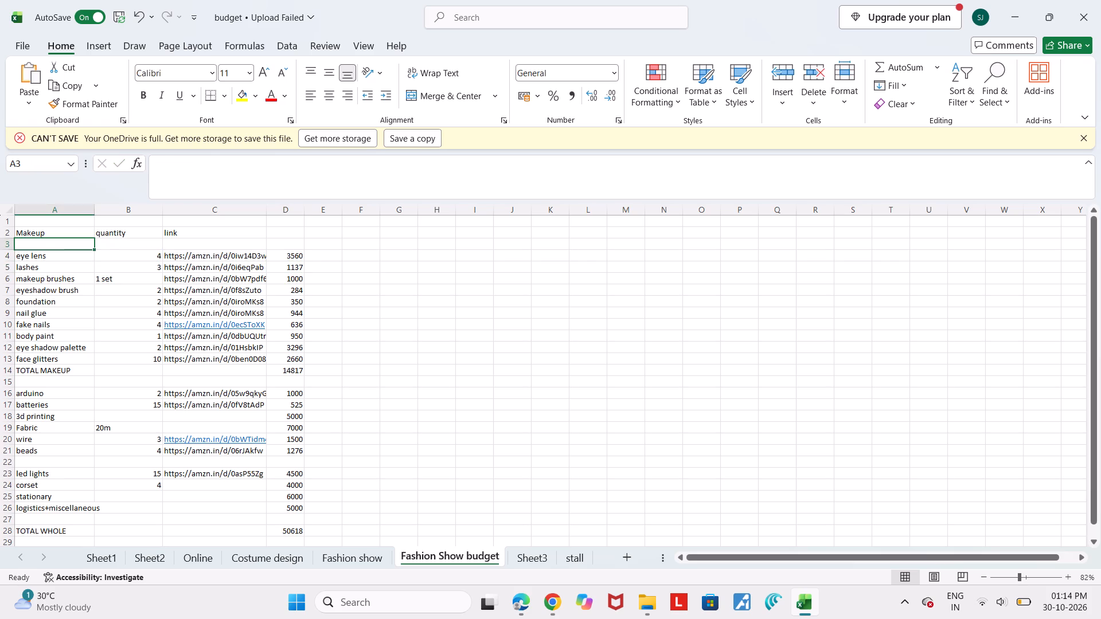
double_click(154, 303)
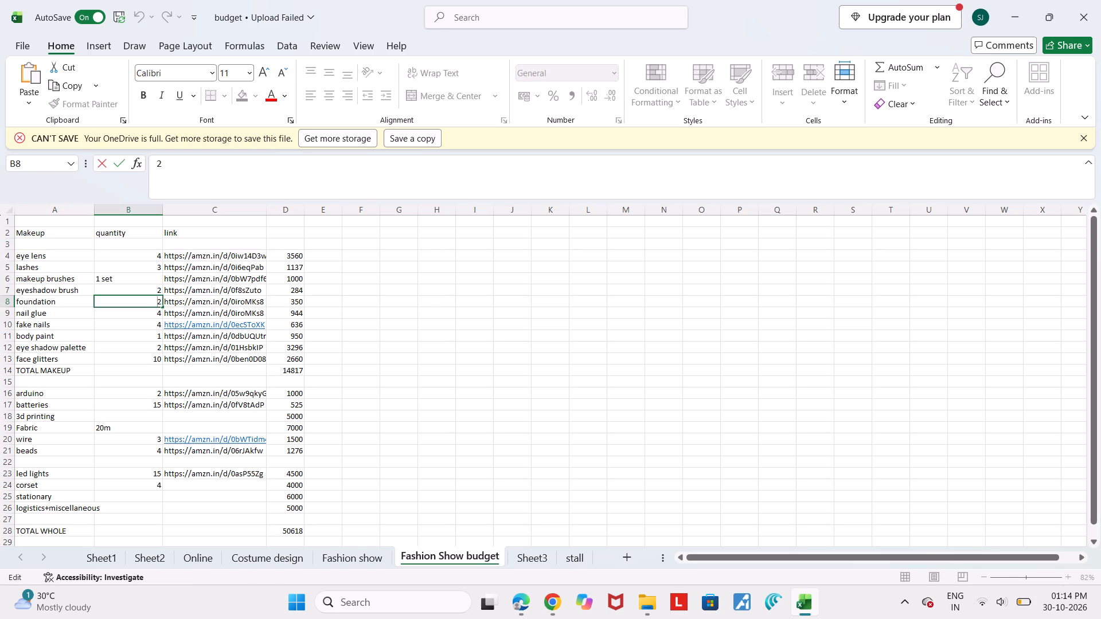
left_click(296, 297)
double_click(296, 297)
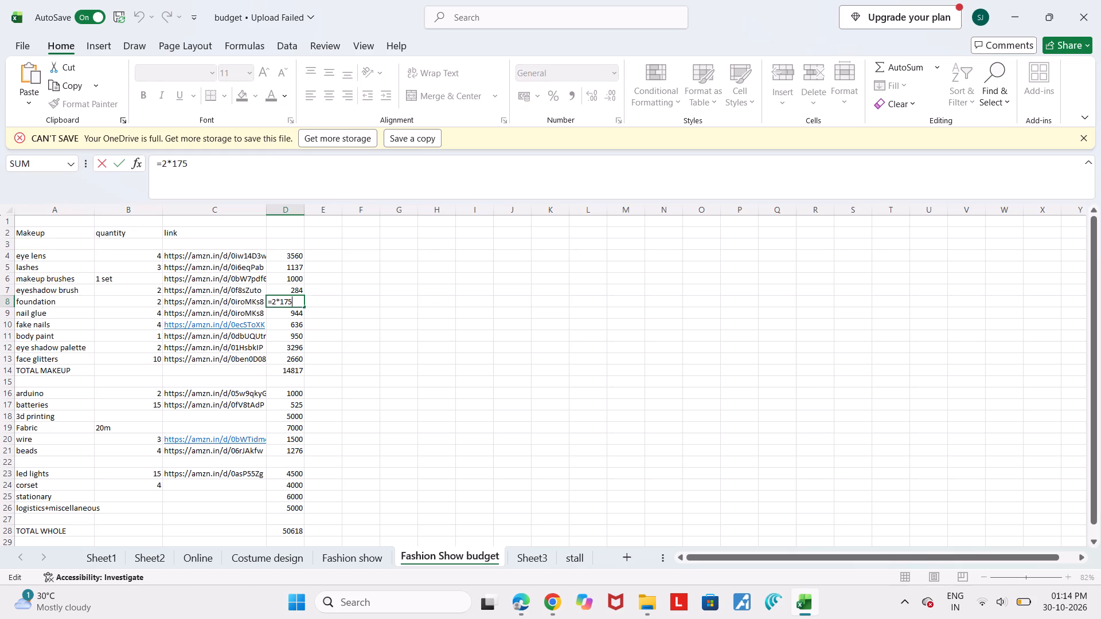
Close the File Explorer window and open amazon.in in a maximized Chrome window with the starlight profile.
left_click(568, 599)
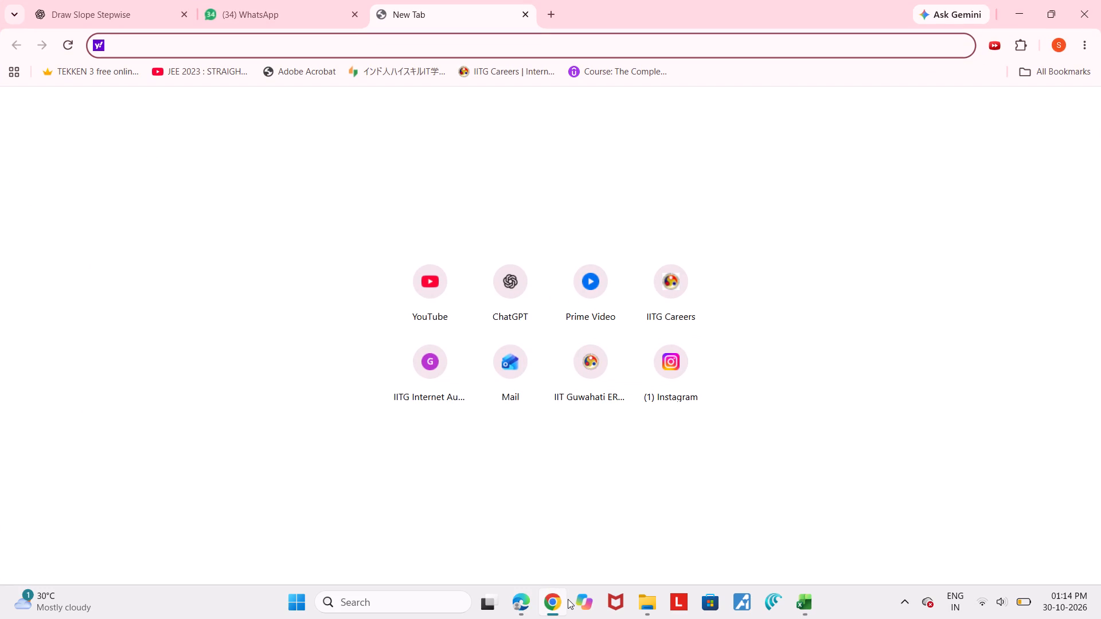
left_click(553, 602)
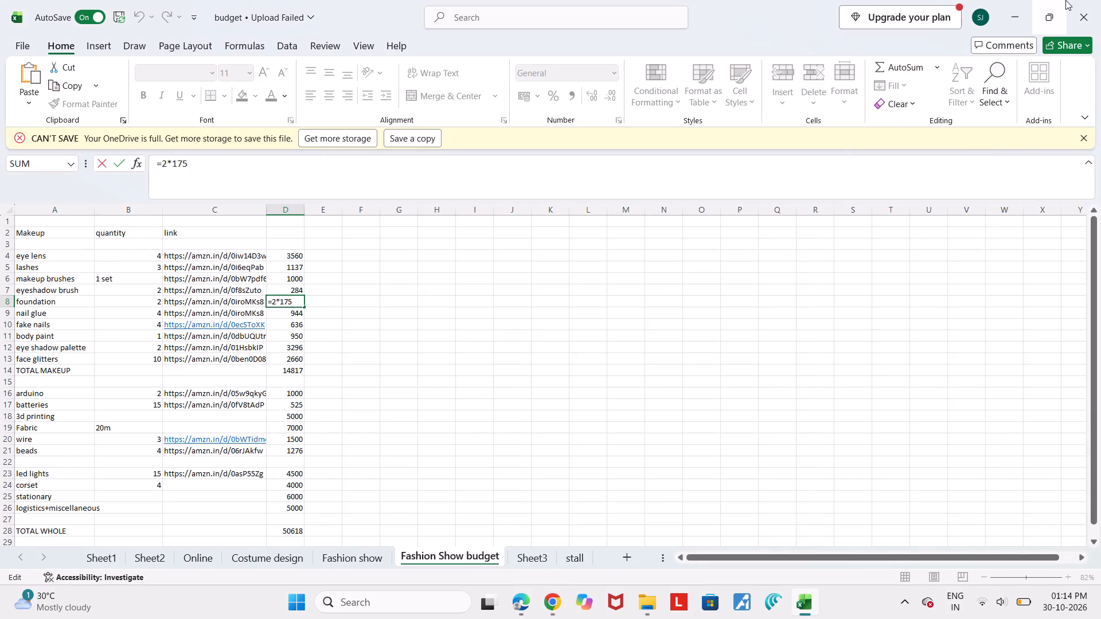
left_click(1014, 7)
left_click(1076, 17)
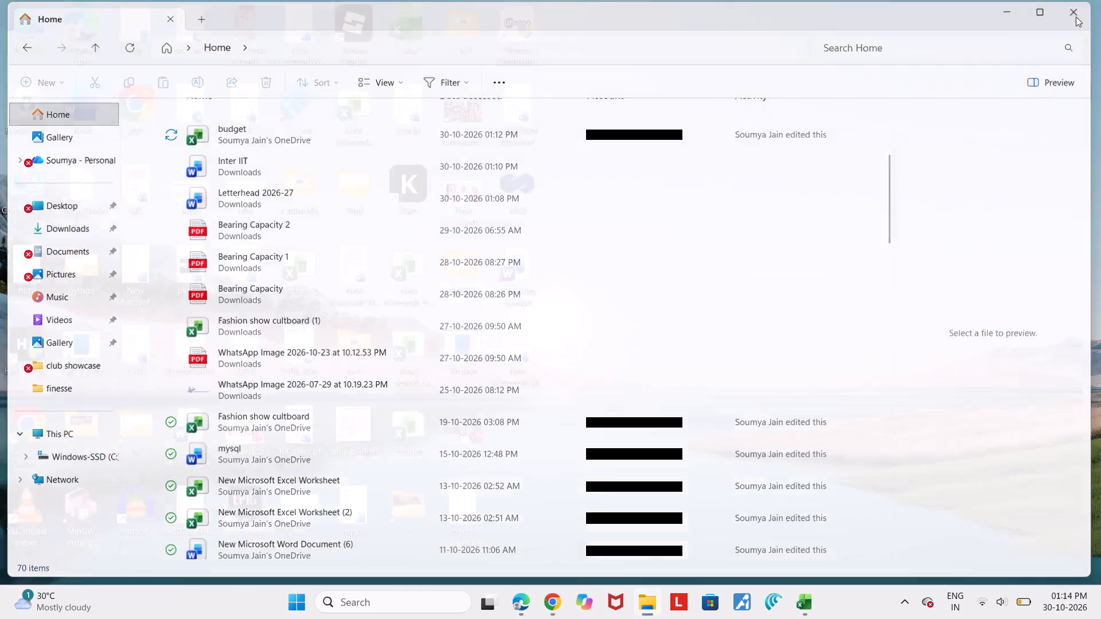
double_click(21, 402)
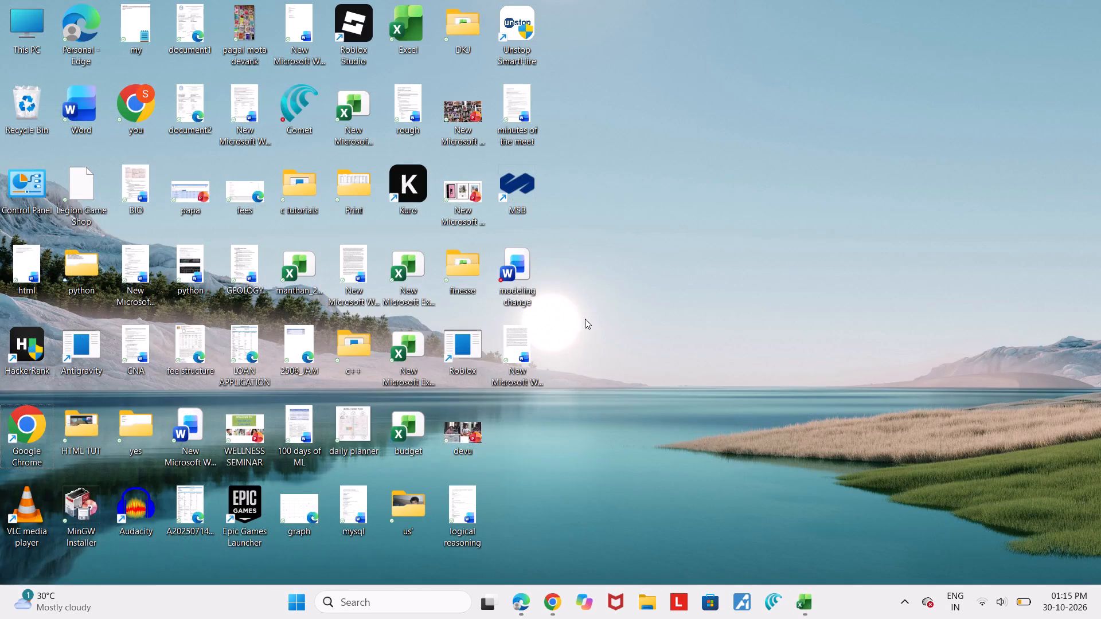
double_click(5, 426)
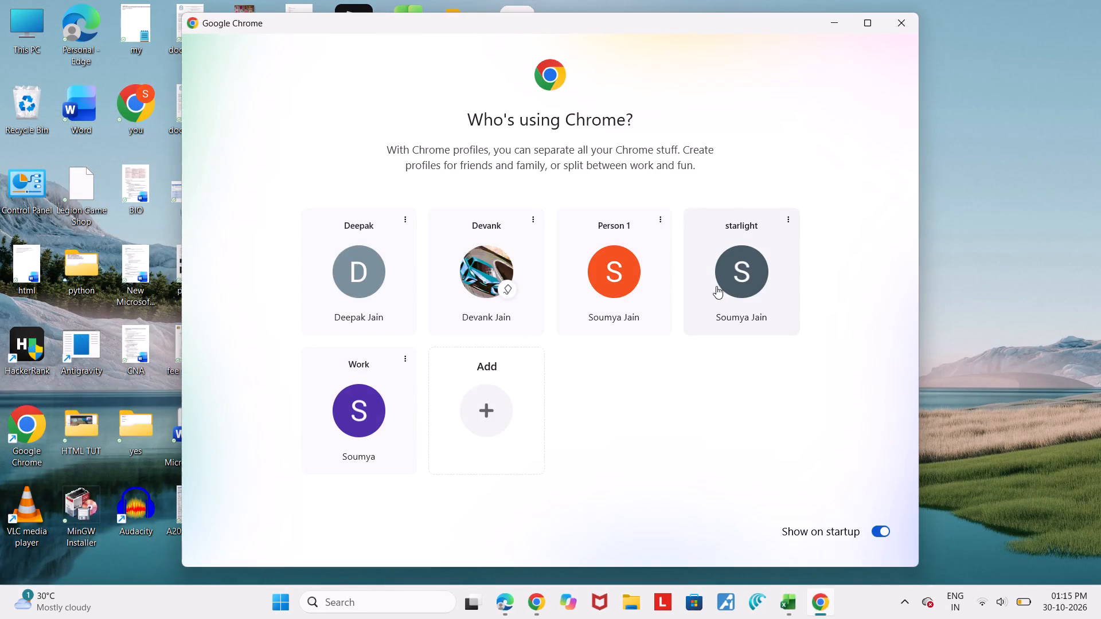
left_click(716, 286)
left_click(337, 423)
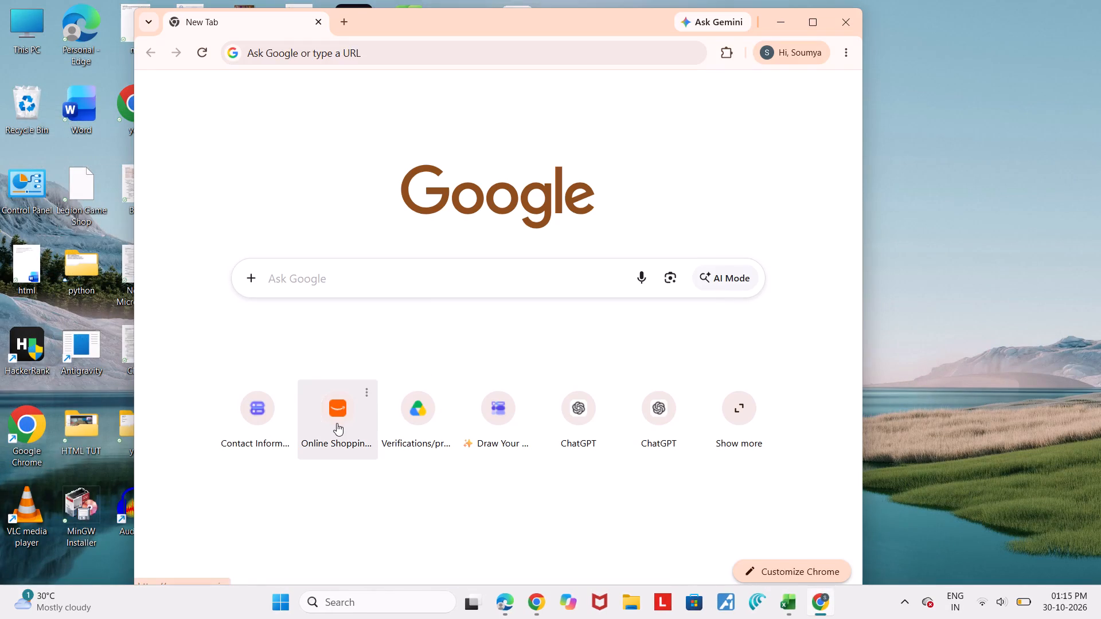
left_click(820, 26)
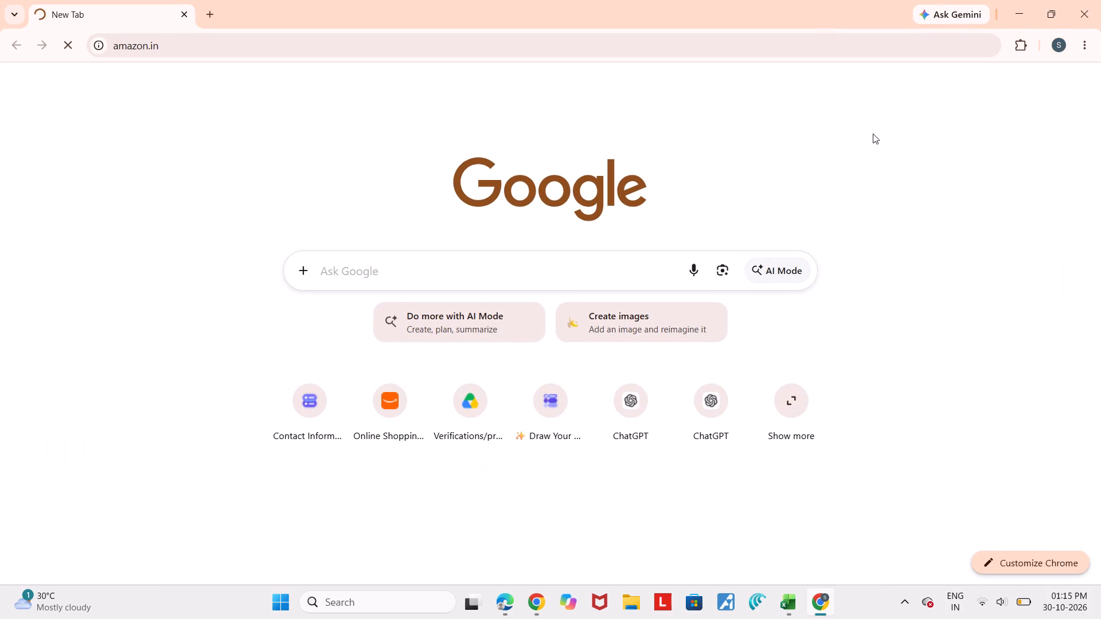
Switch to the other Chrome window that was already open.
left_click(542, 606)
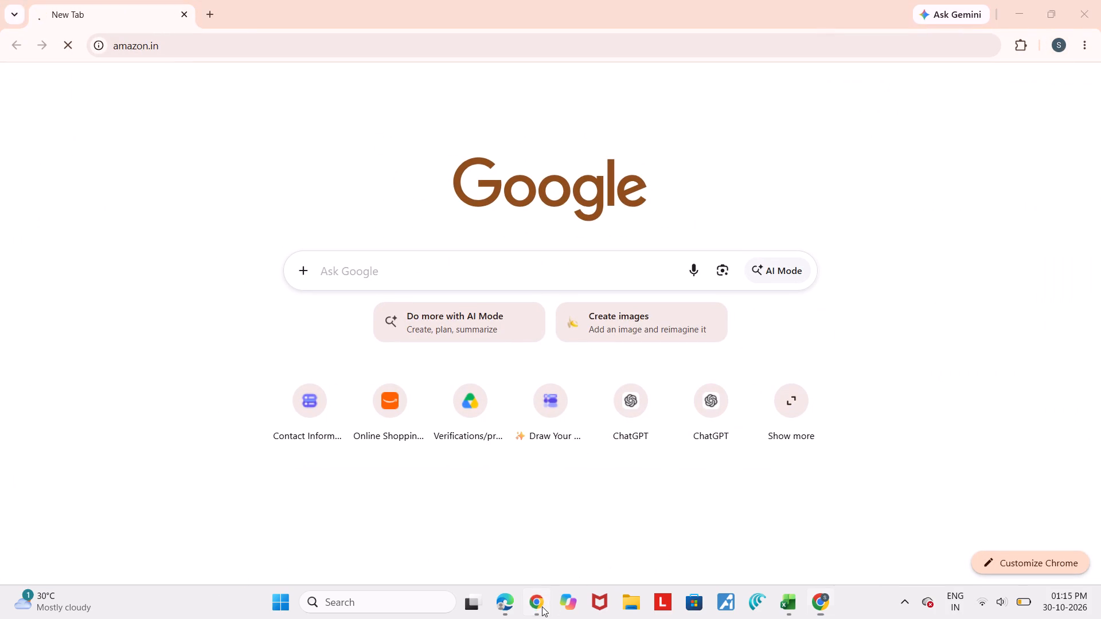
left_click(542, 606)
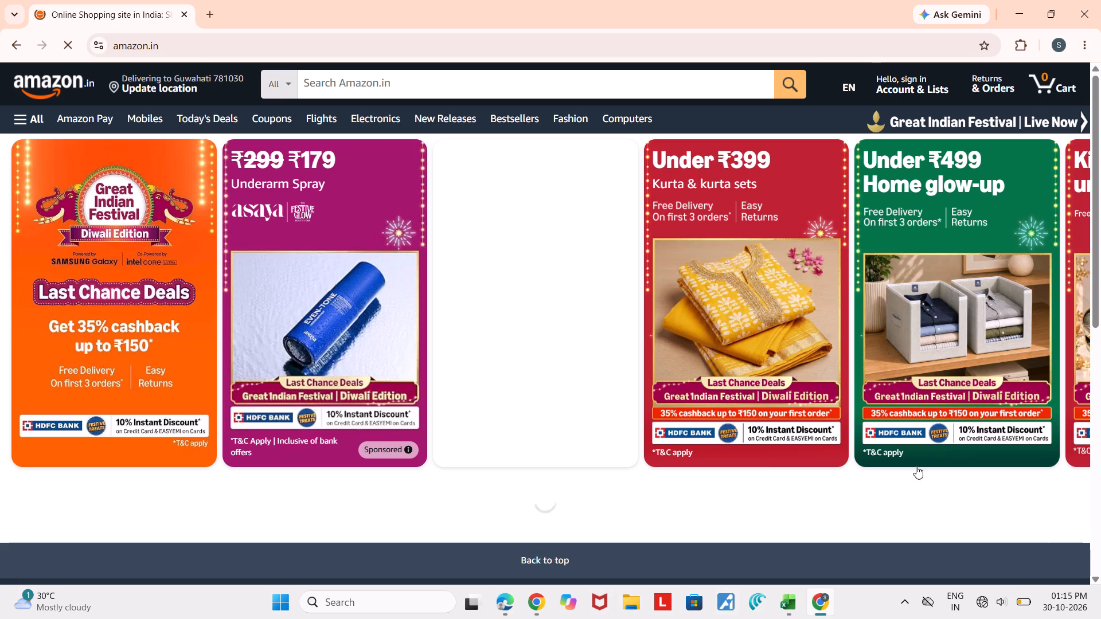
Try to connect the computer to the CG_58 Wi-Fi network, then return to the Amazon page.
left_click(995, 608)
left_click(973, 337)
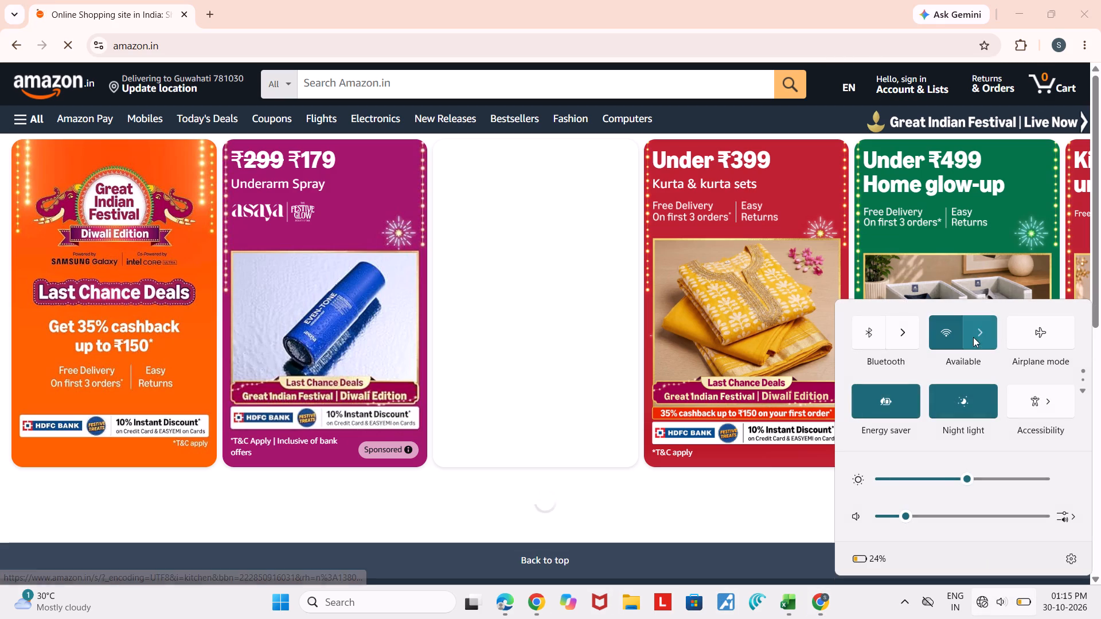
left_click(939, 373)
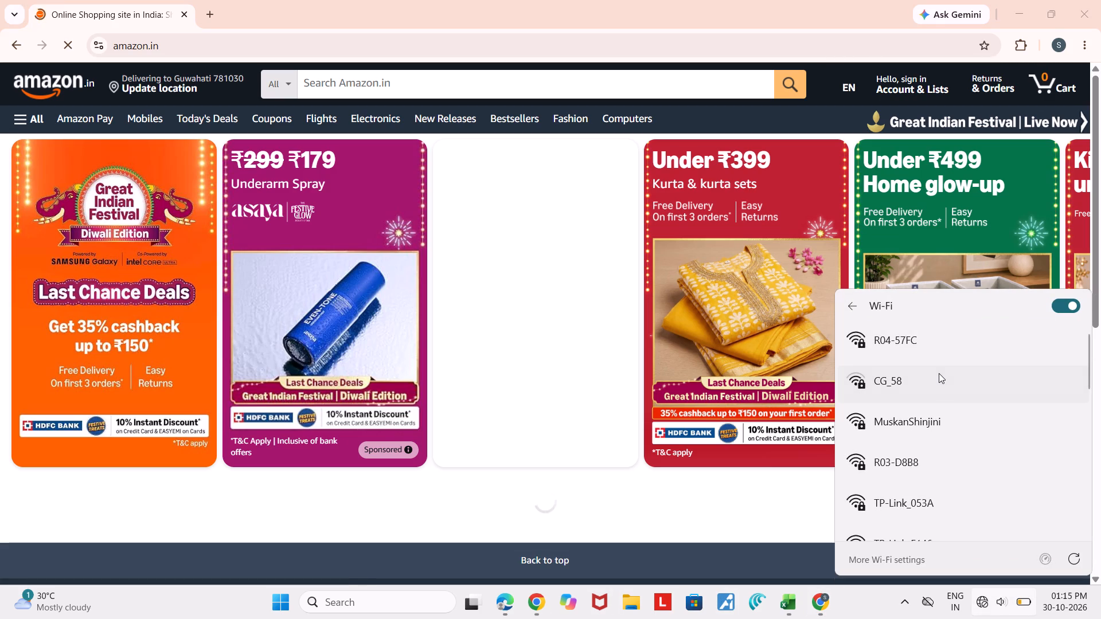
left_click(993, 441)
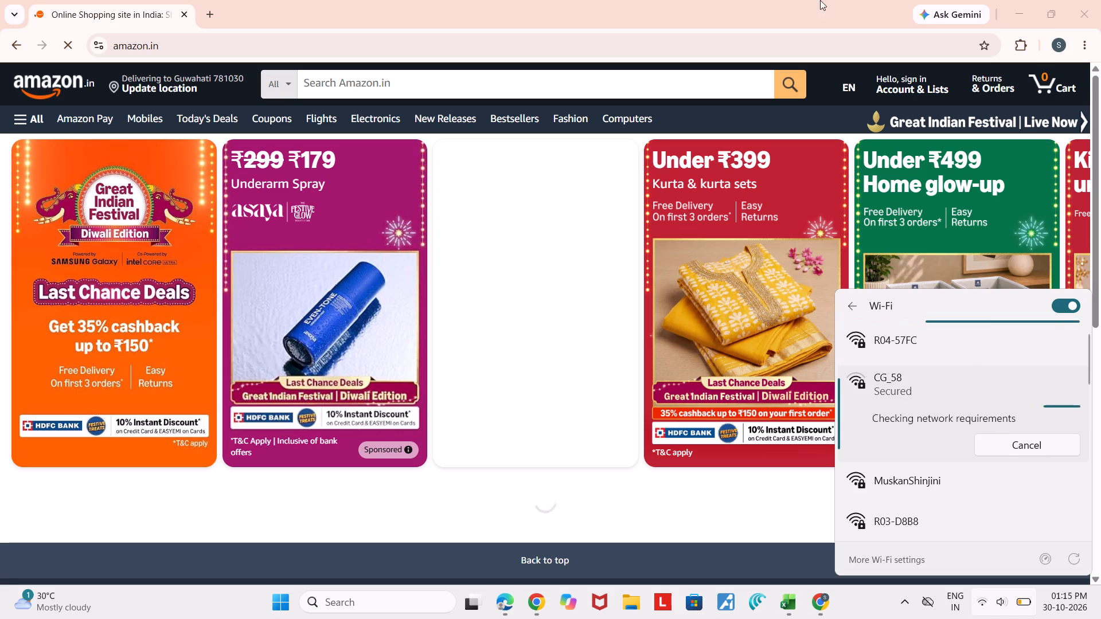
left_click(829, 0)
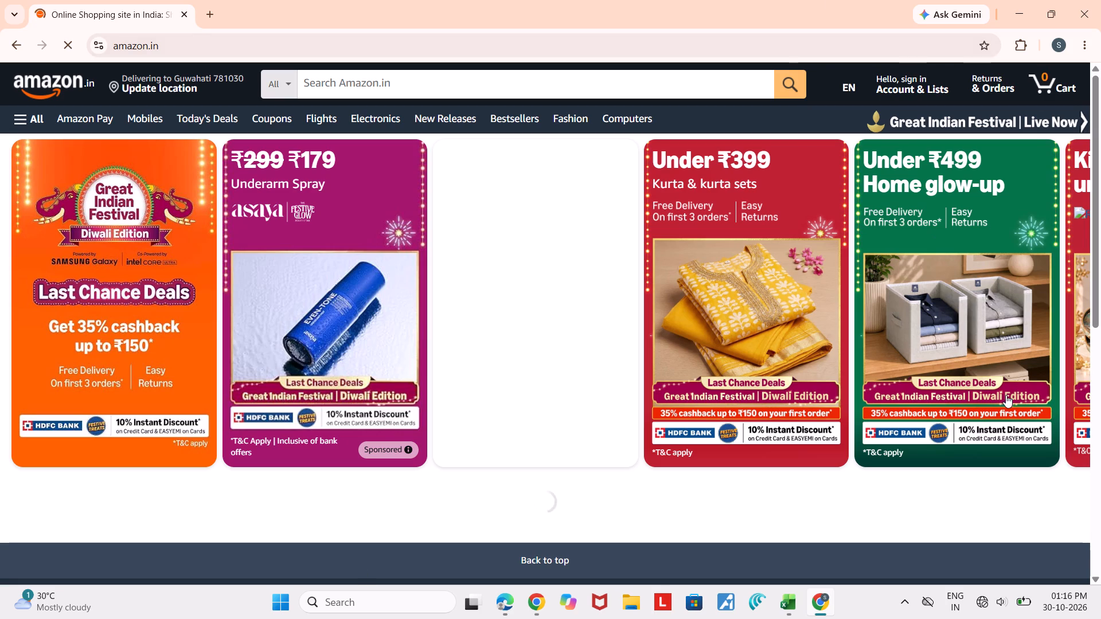
Connect the computer to the R04-57FC Wi-Fi network and return to the Amazon page.
left_click(999, 598)
left_click(982, 339)
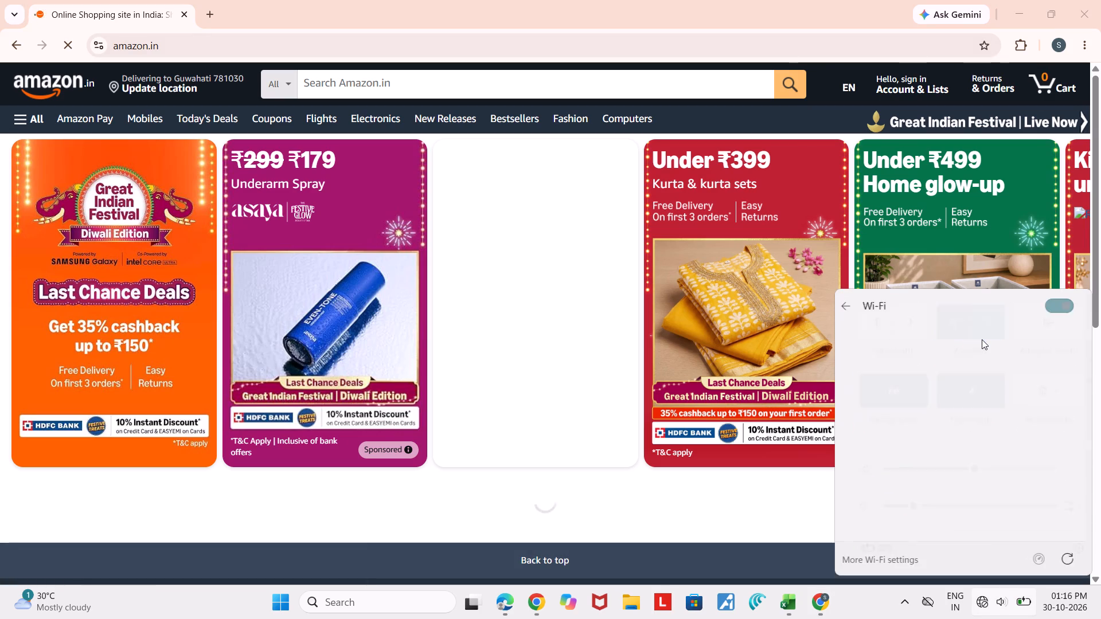
left_click(977, 342)
left_click(1050, 414)
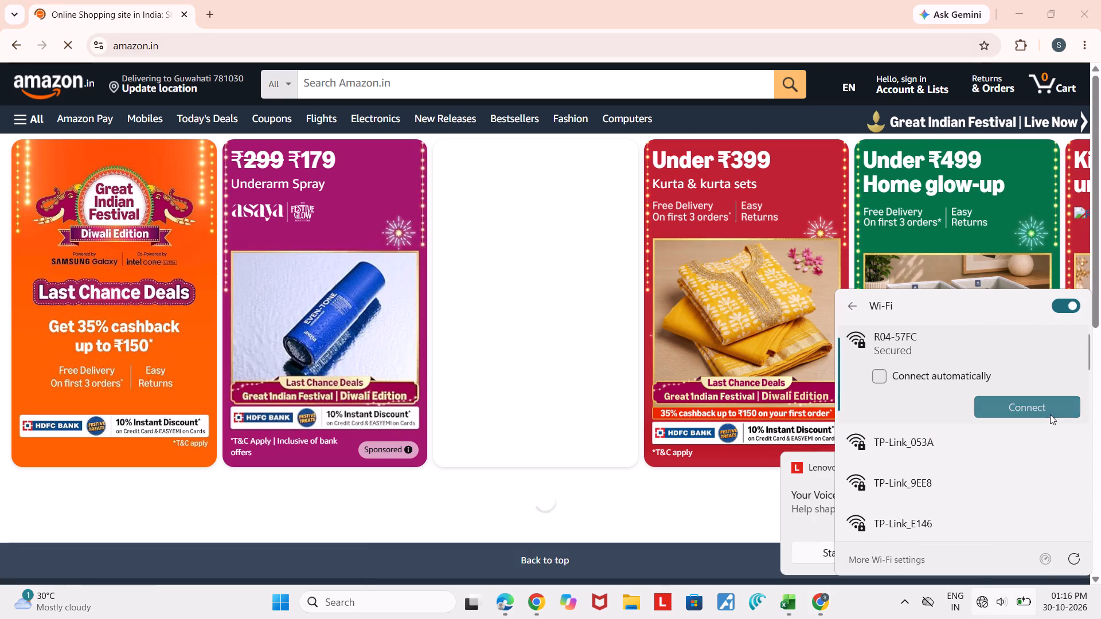
left_click(719, 0)
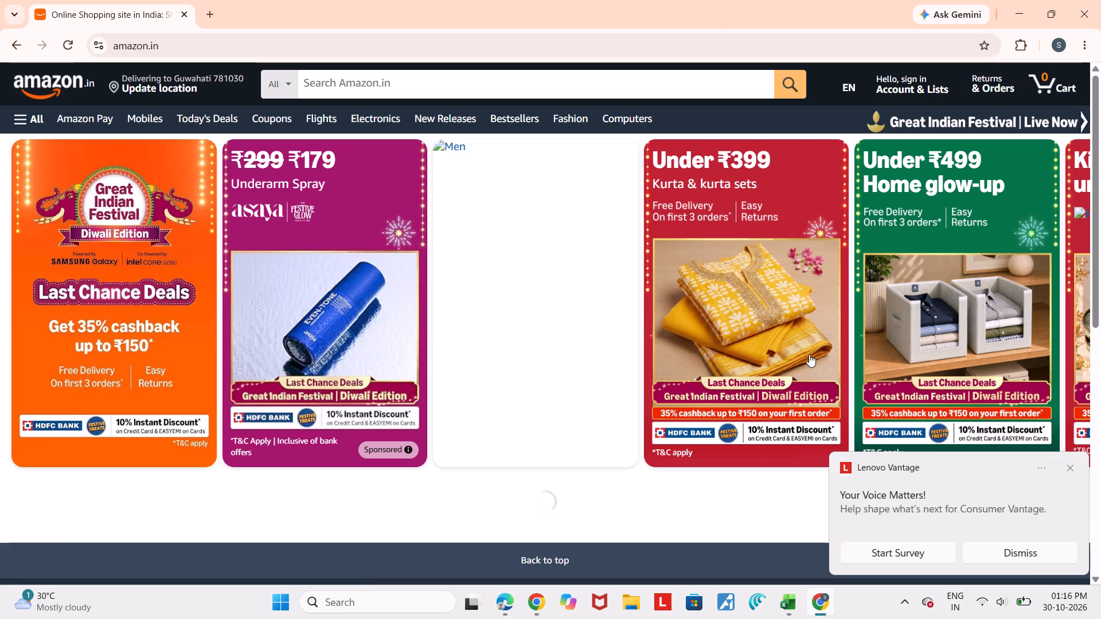
Dismiss the Lenovo Vantage survey notification.
left_click(1043, 555)
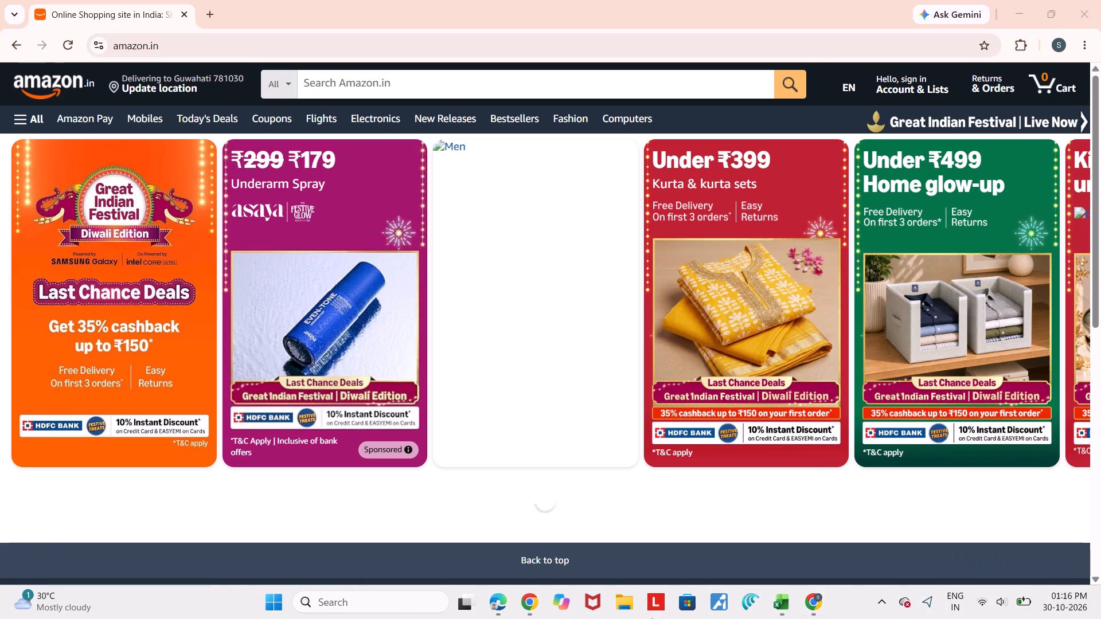
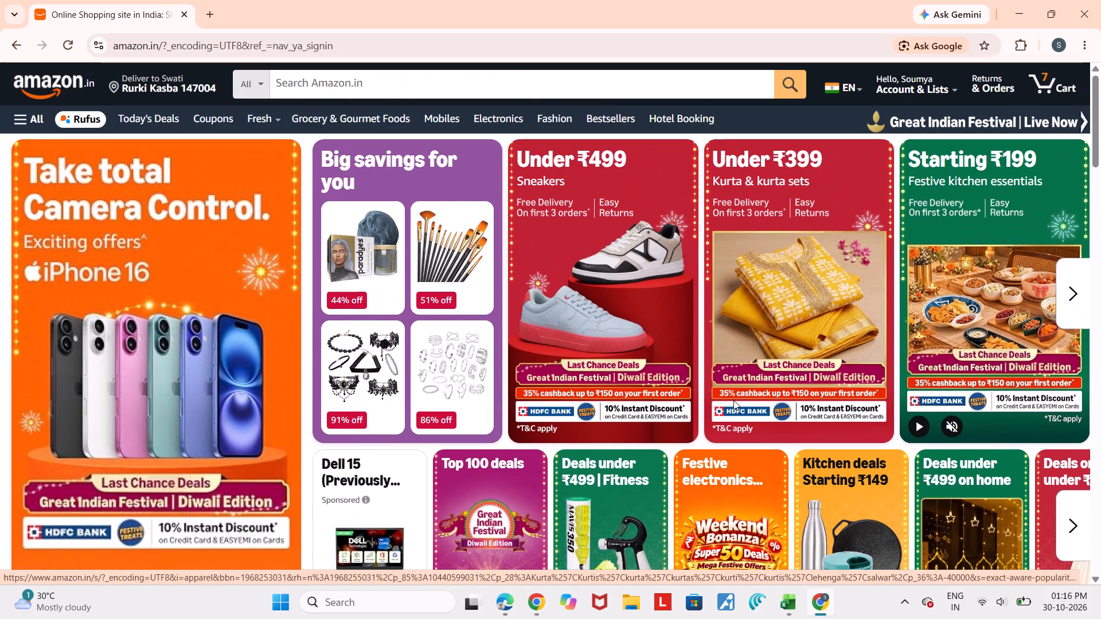
Search amazon.in for "foundation mars" and look through the results for the product's price.
scroll(733, 400, "up", 1)
left_click(645, 87)
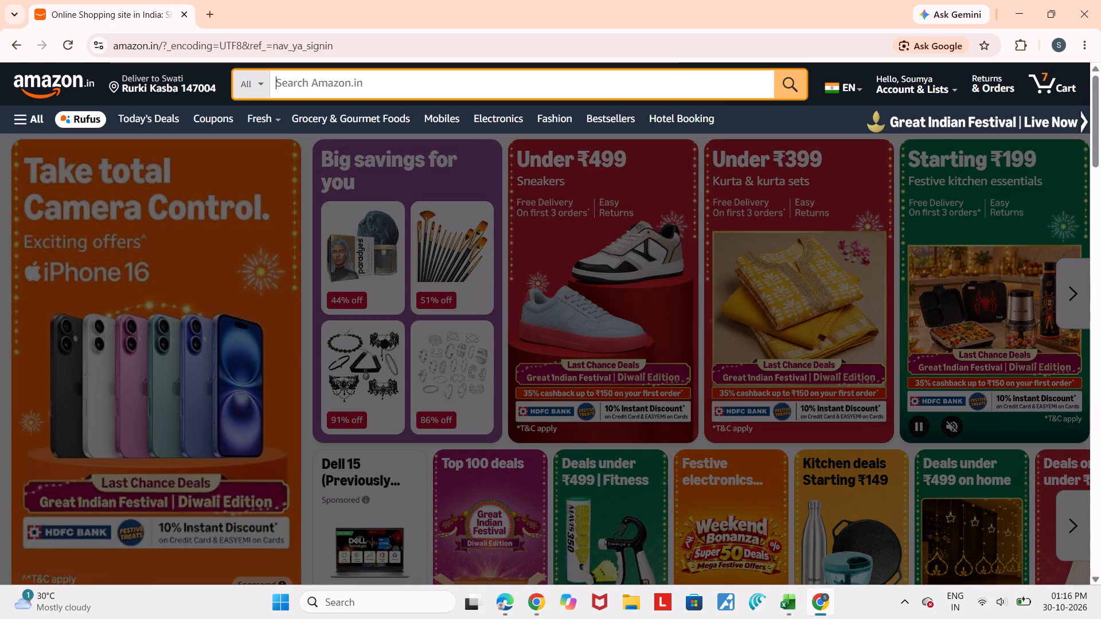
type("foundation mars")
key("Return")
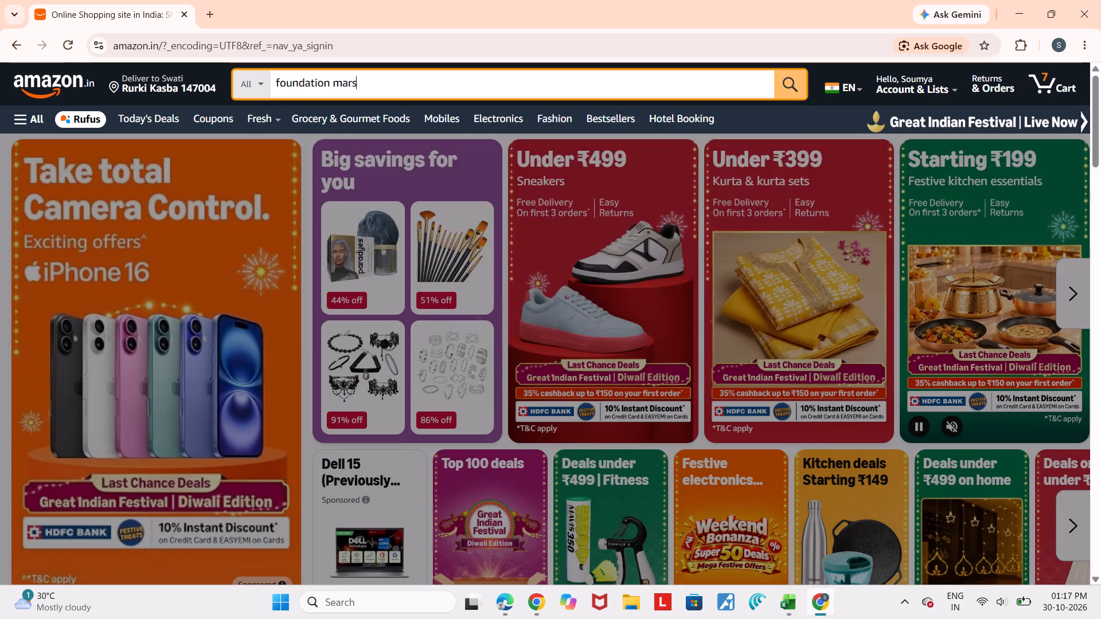
scroll(448, 233, "down", 5)
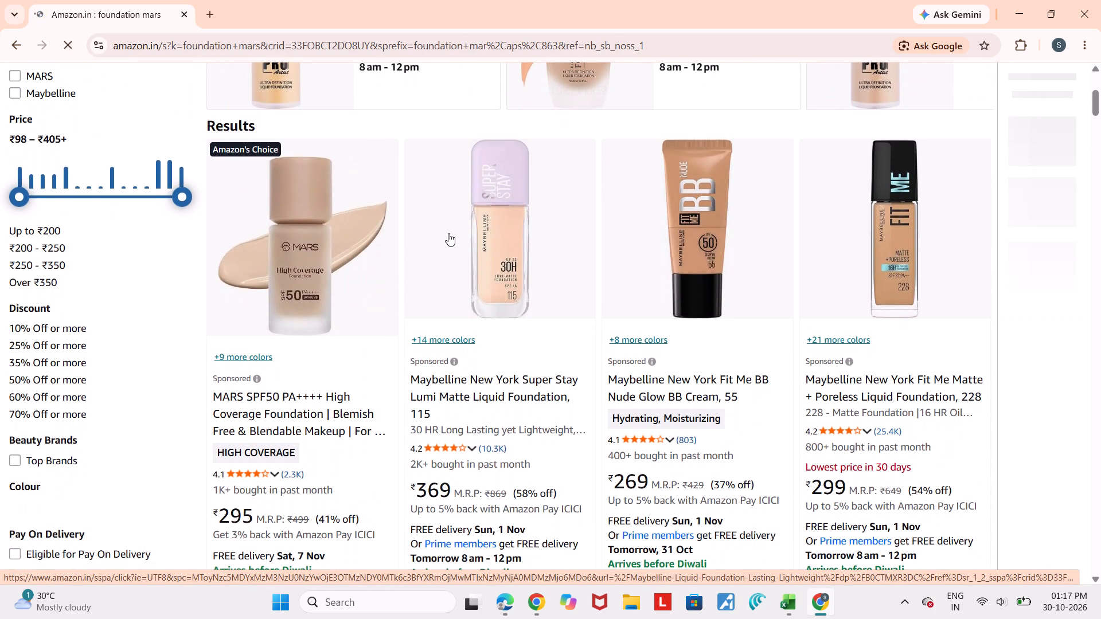
Open the MARS SPF50 High Coverage Foundation product page and copy its share link.
left_click(306, 395)
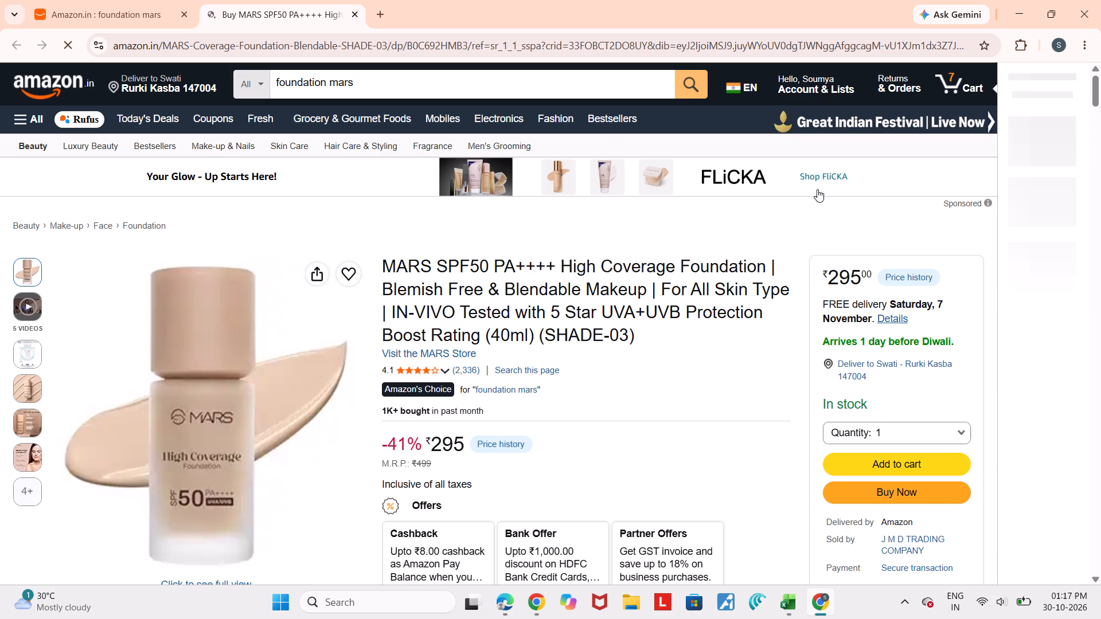
left_click(320, 275)
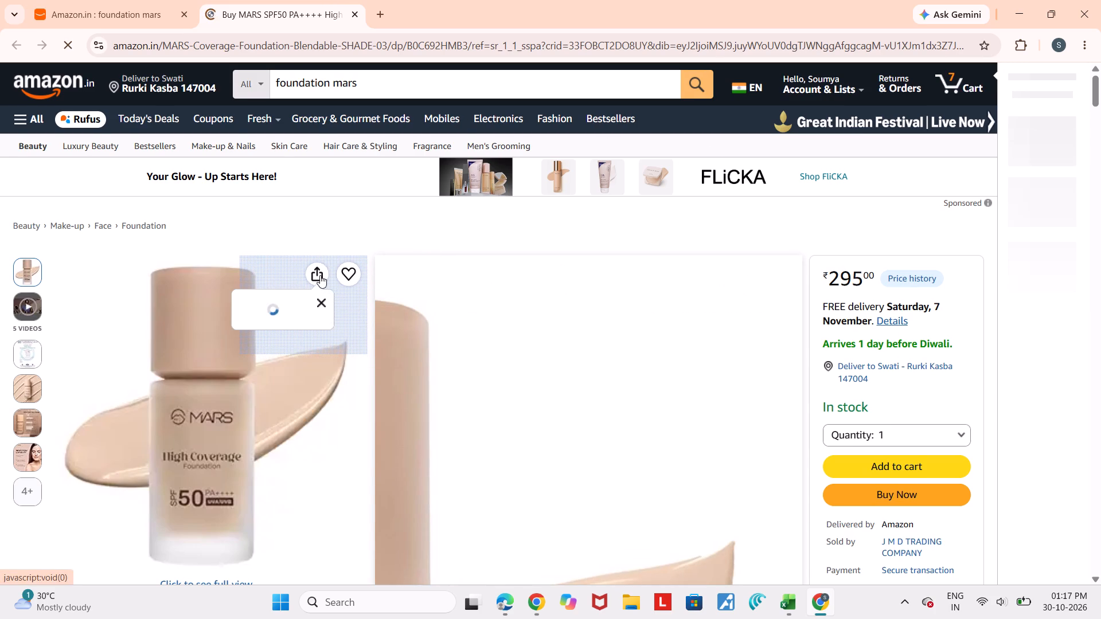
left_click(296, 406)
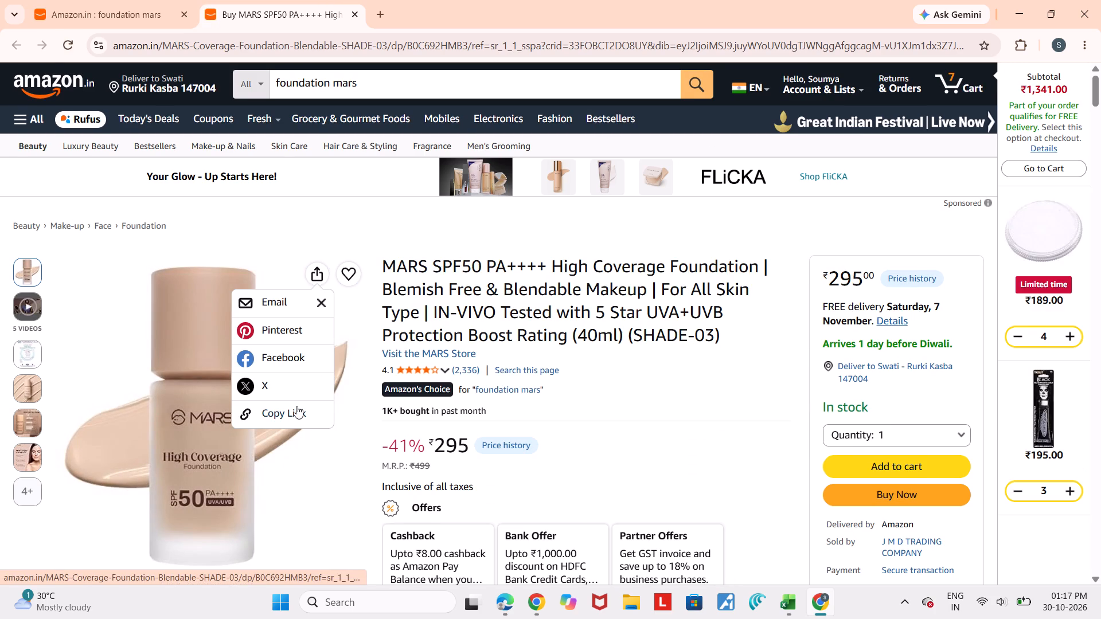
left_click(790, 604)
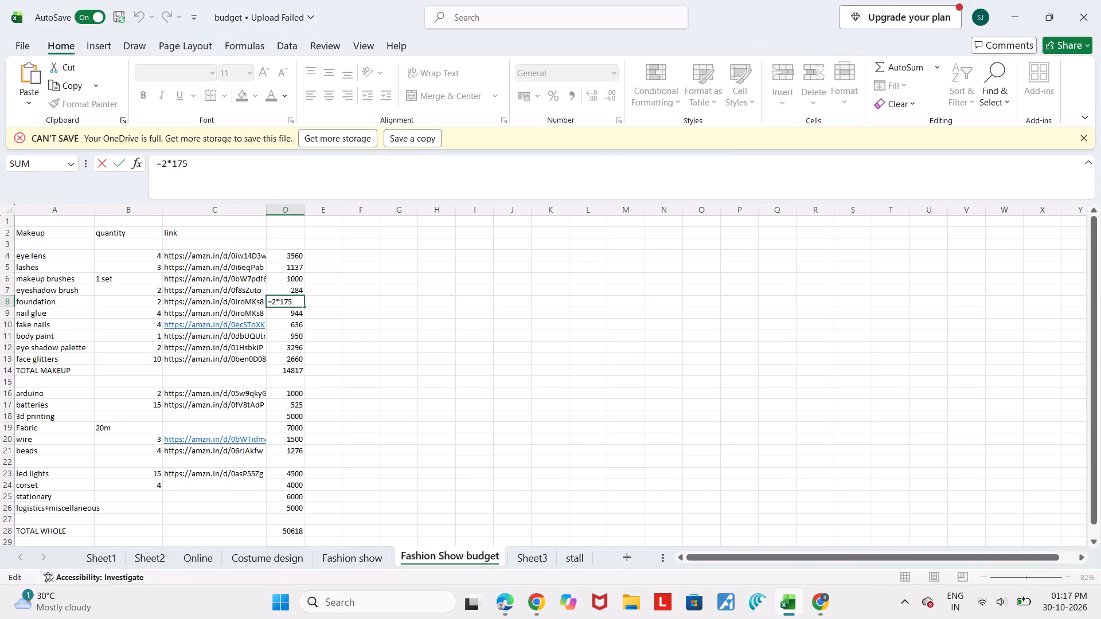
left_click(201, 301)
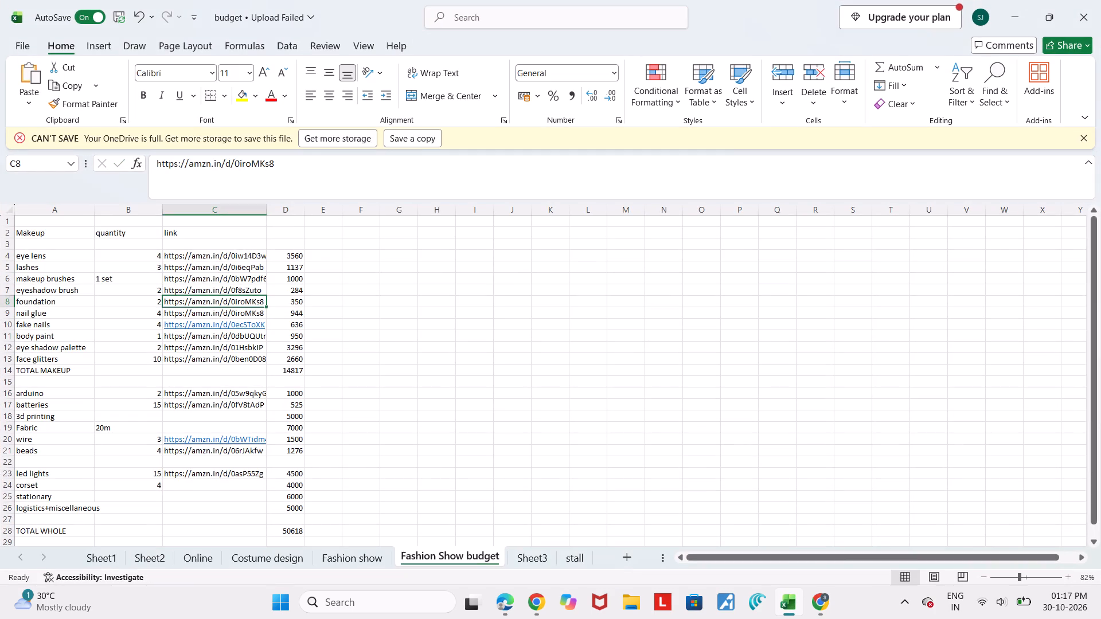
key("ctrl+a")
double_click(201, 301)
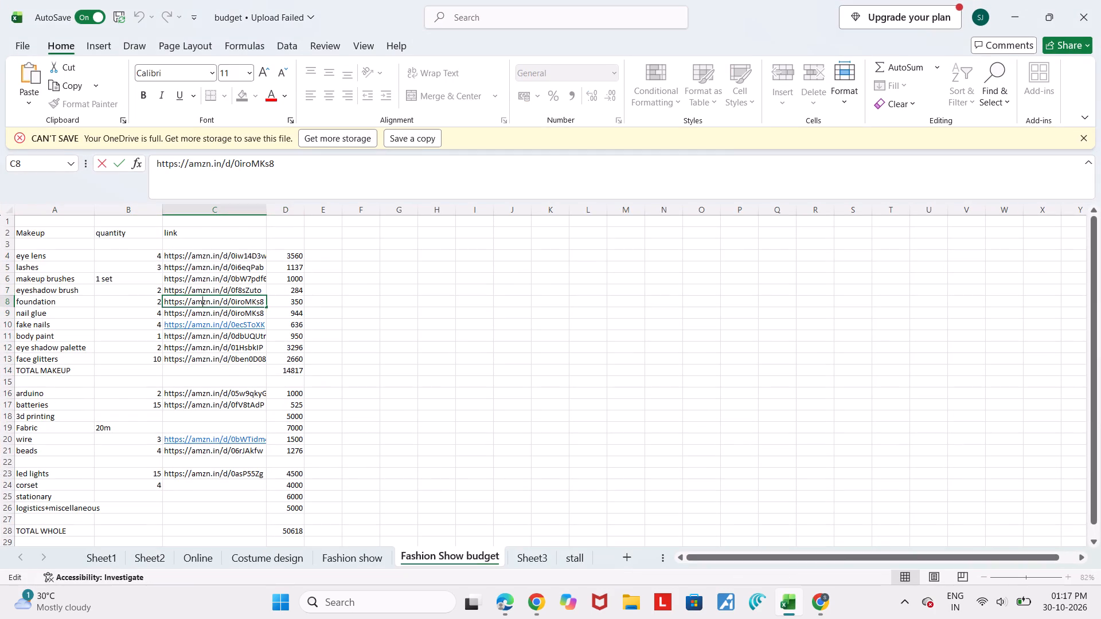
key("ctrl+a")
key("ctrl+v")
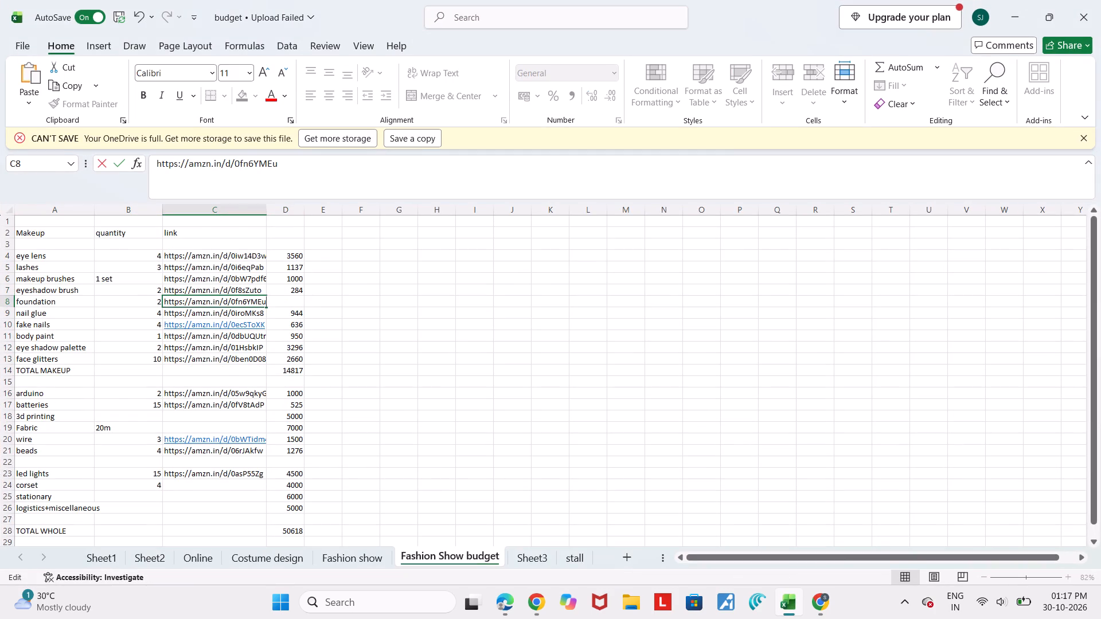
key("Return")
Change the foundation cost formula to its quantity cell multiplied by 295, checking the price on the Amazon product page.
double_click(144, 303)
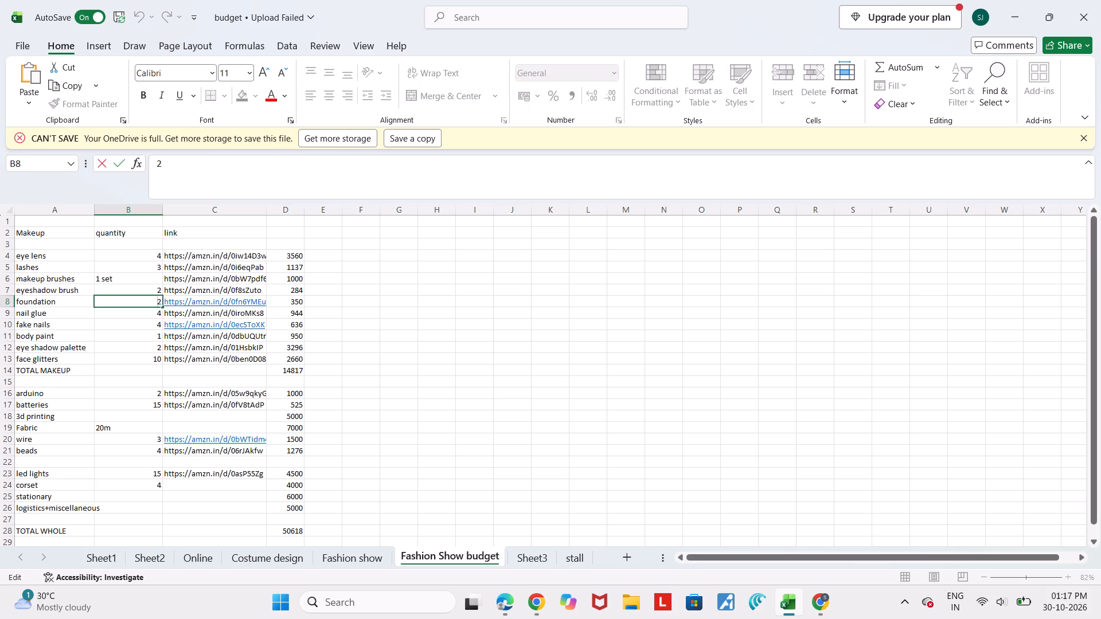
left_click(282, 302)
left_click(513, 600)
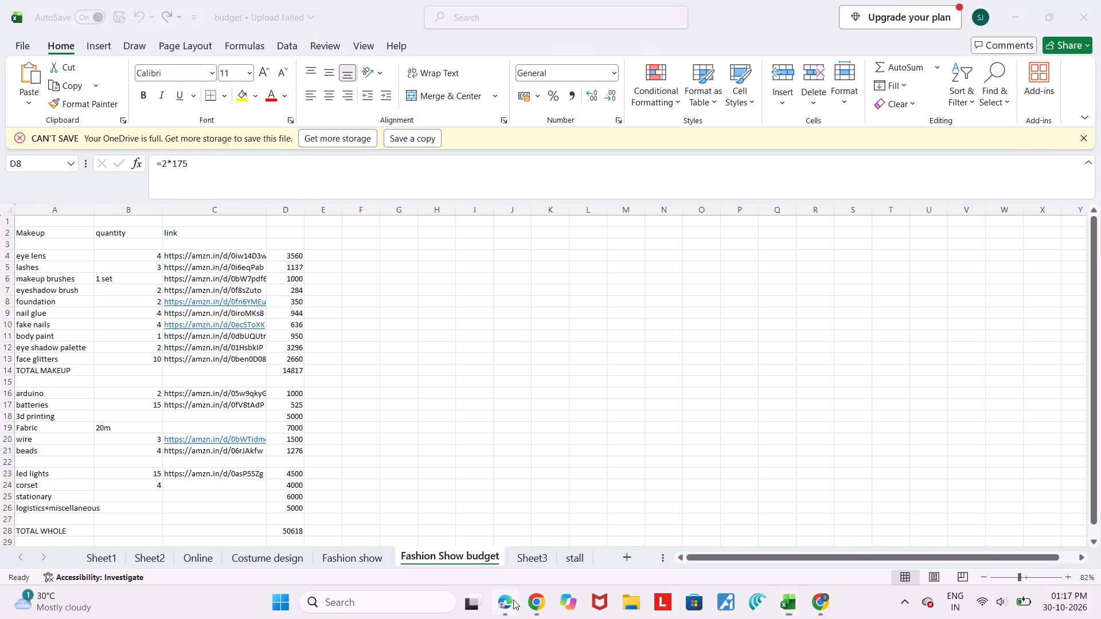
left_click(513, 600)
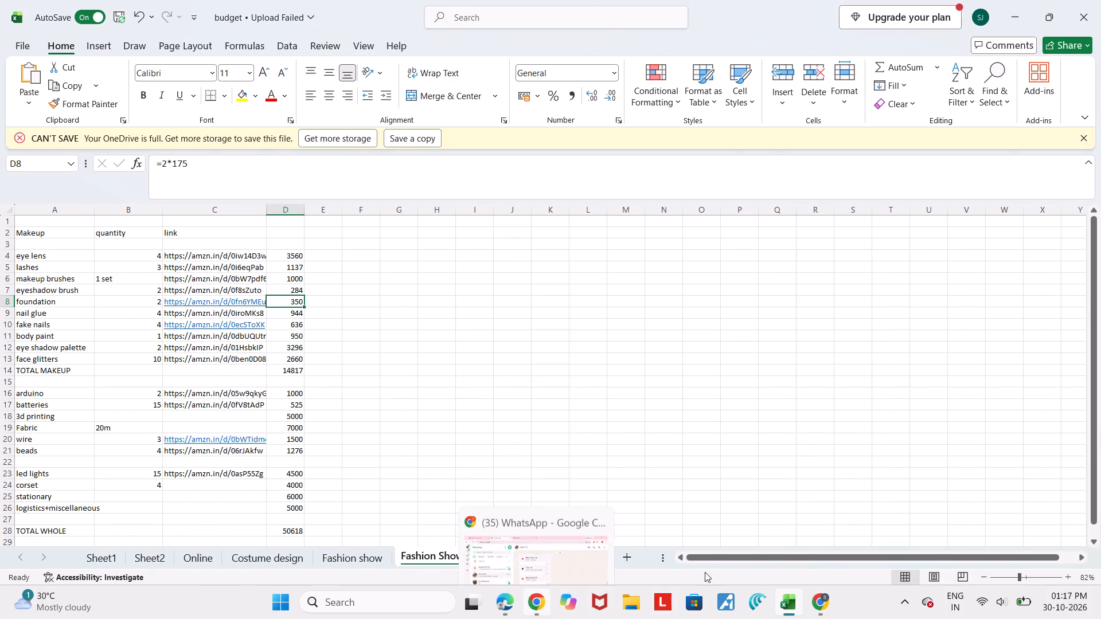
left_click(815, 602)
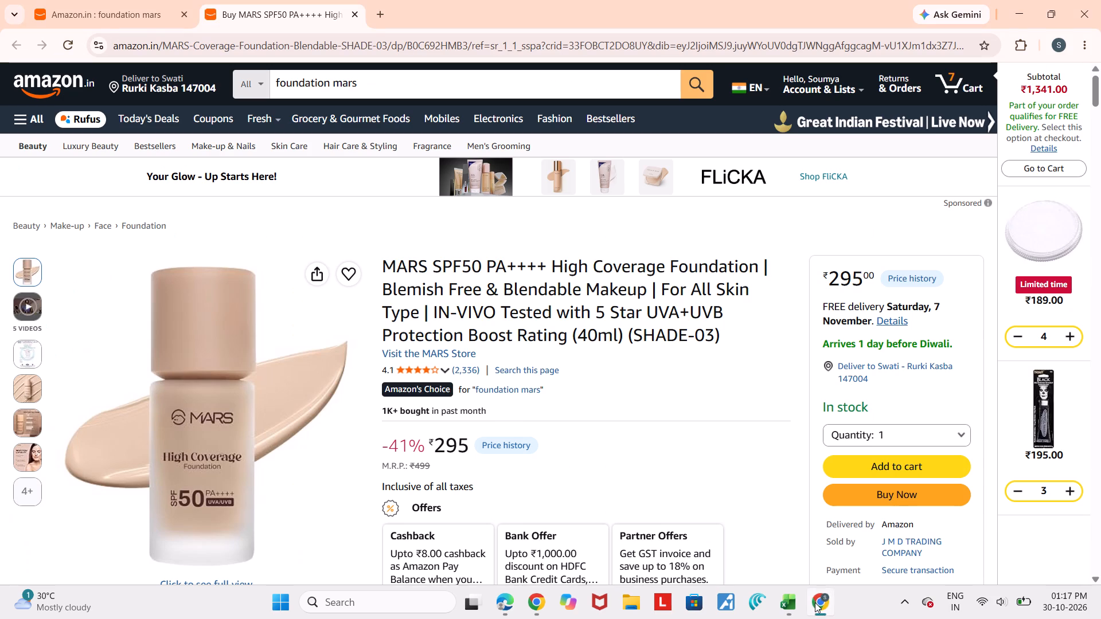
left_click(815, 602)
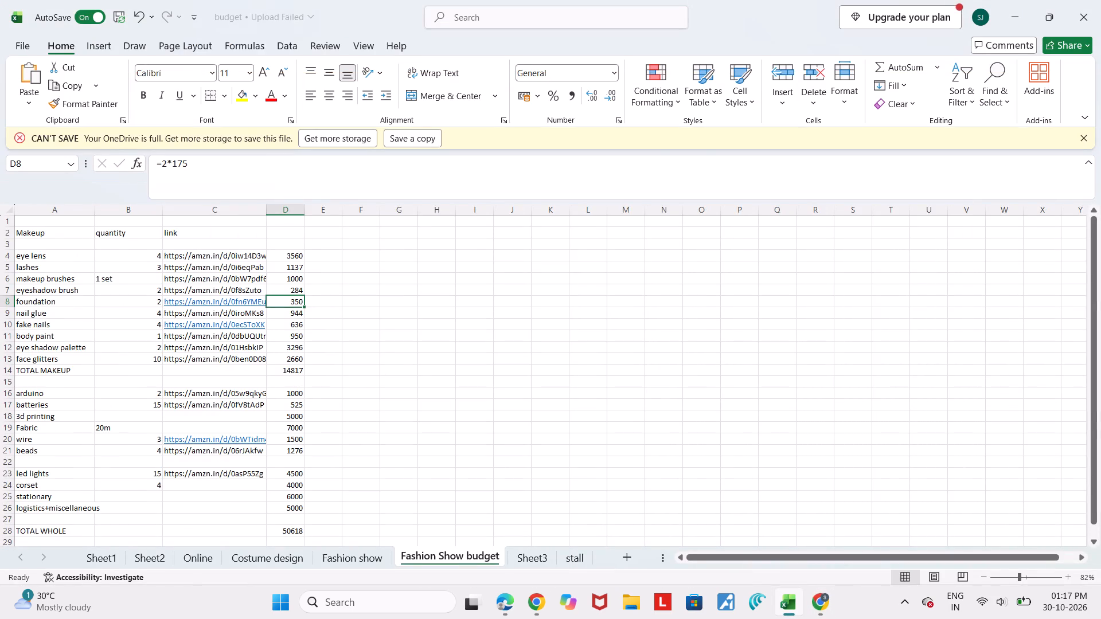
double_click(292, 296)
double_click(292, 299)
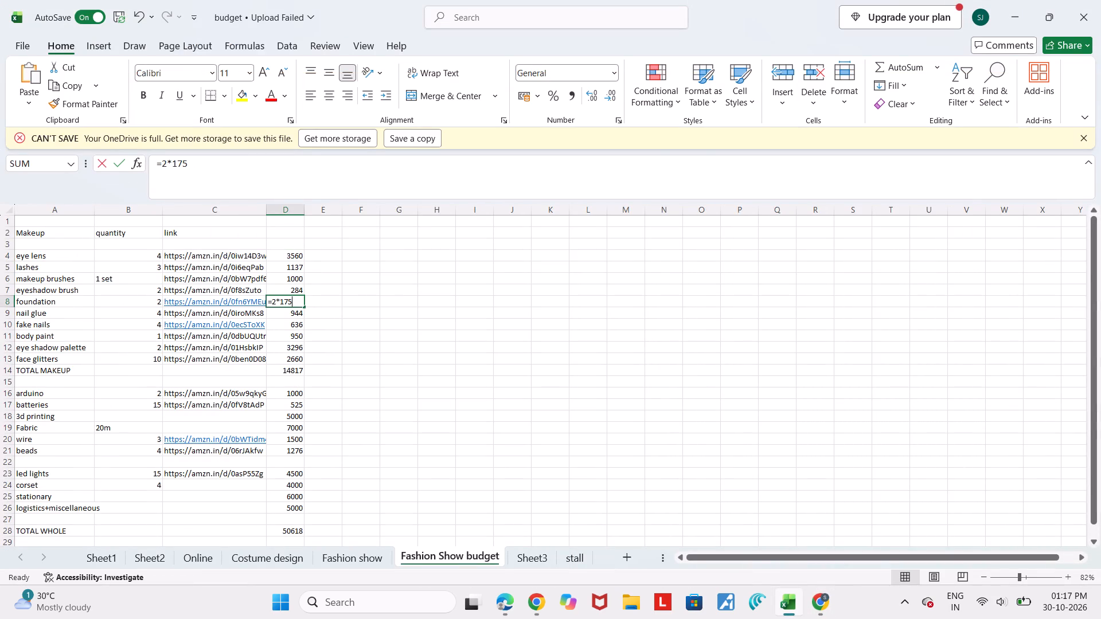
key("BackSpace")
key("BackSpace")
key("BackSpace")
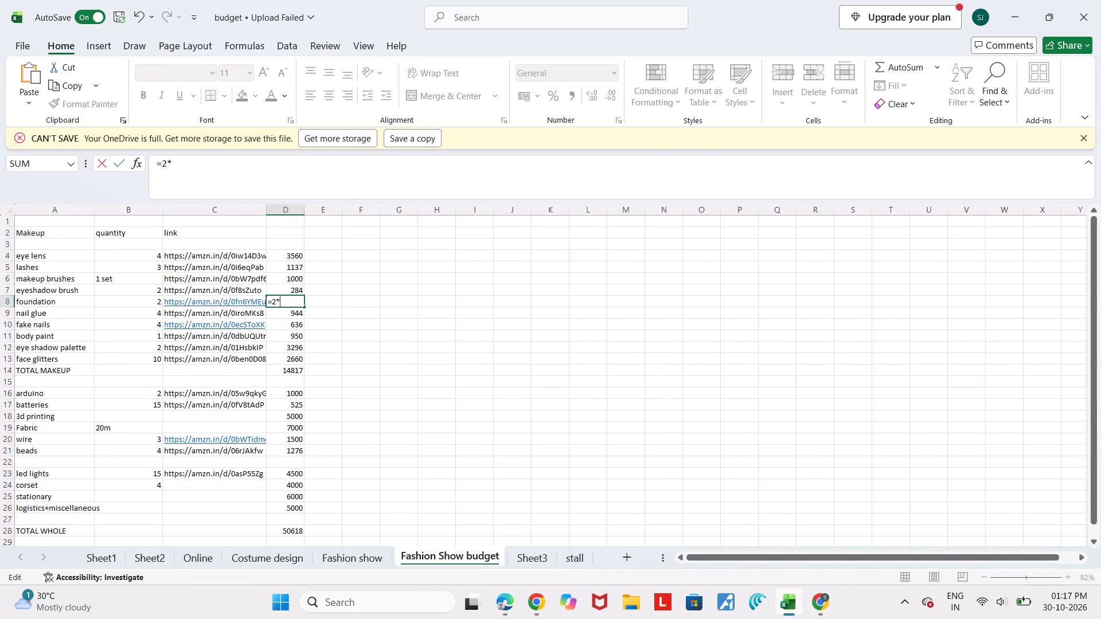
type("295")
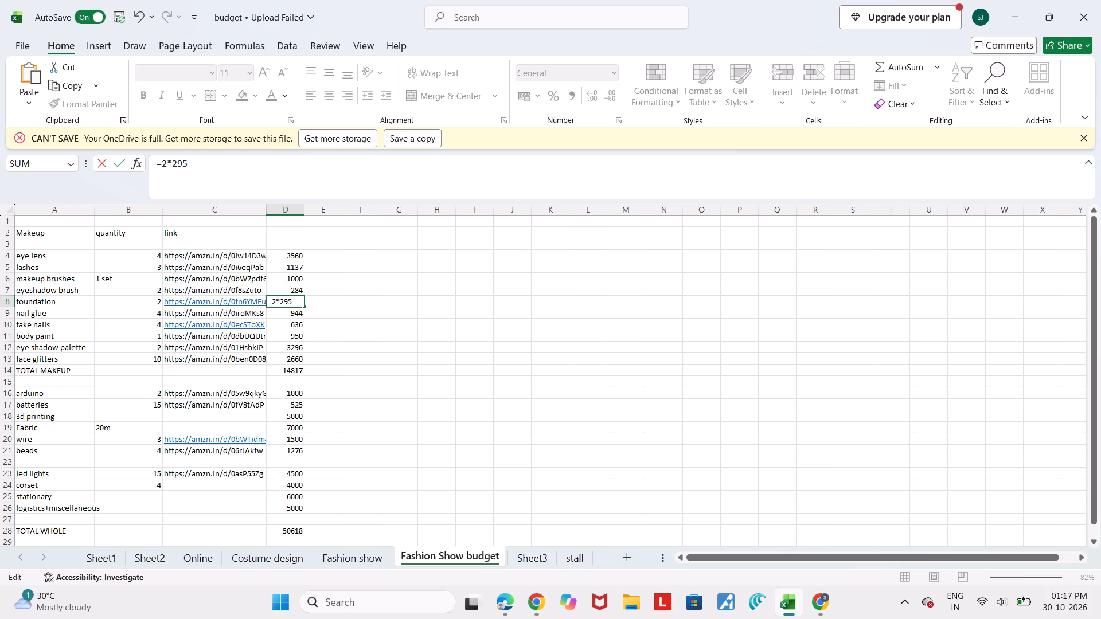
left_click(273, 304)
key("Delete")
left_click(153, 301)
key("Return")
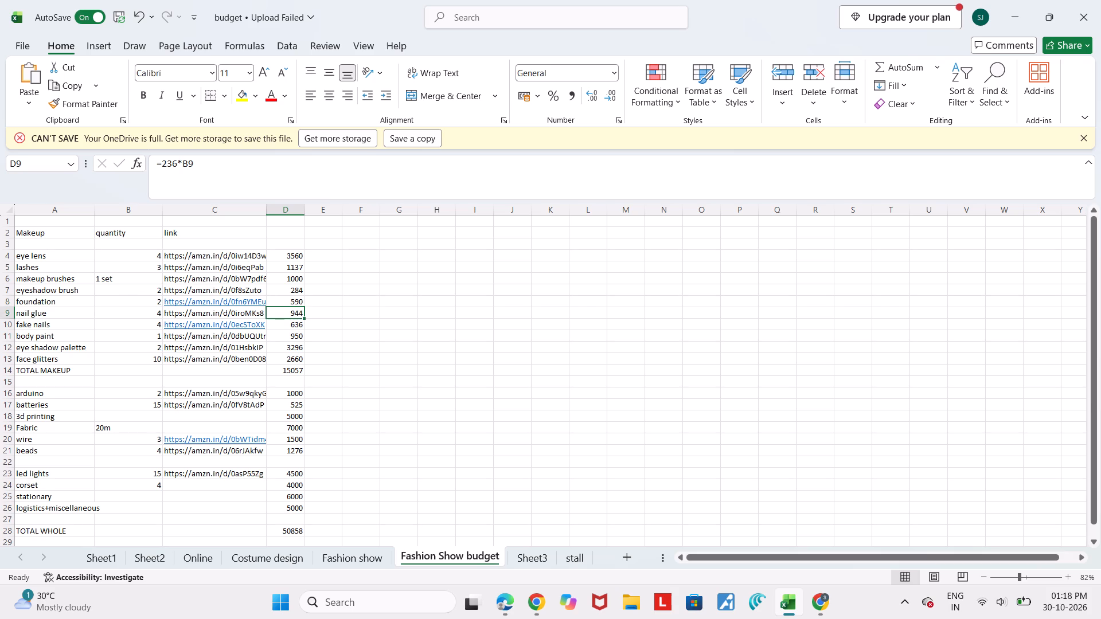
Set the foundation quantity to 3.
scroll(407, 332, "right", 3)
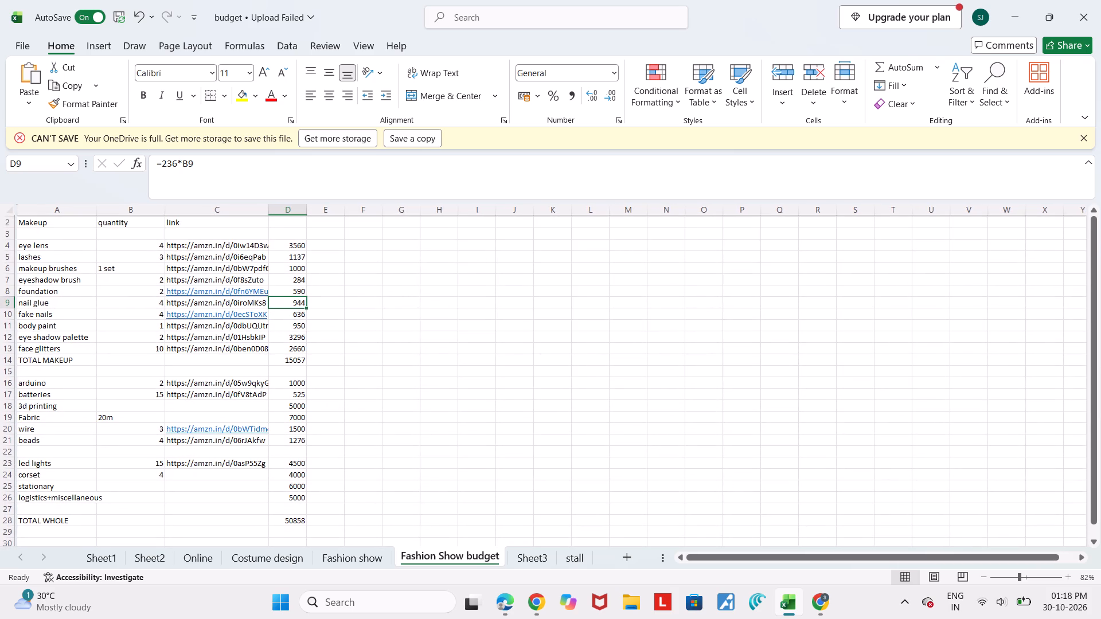
scroll(407, 332, "right", 1)
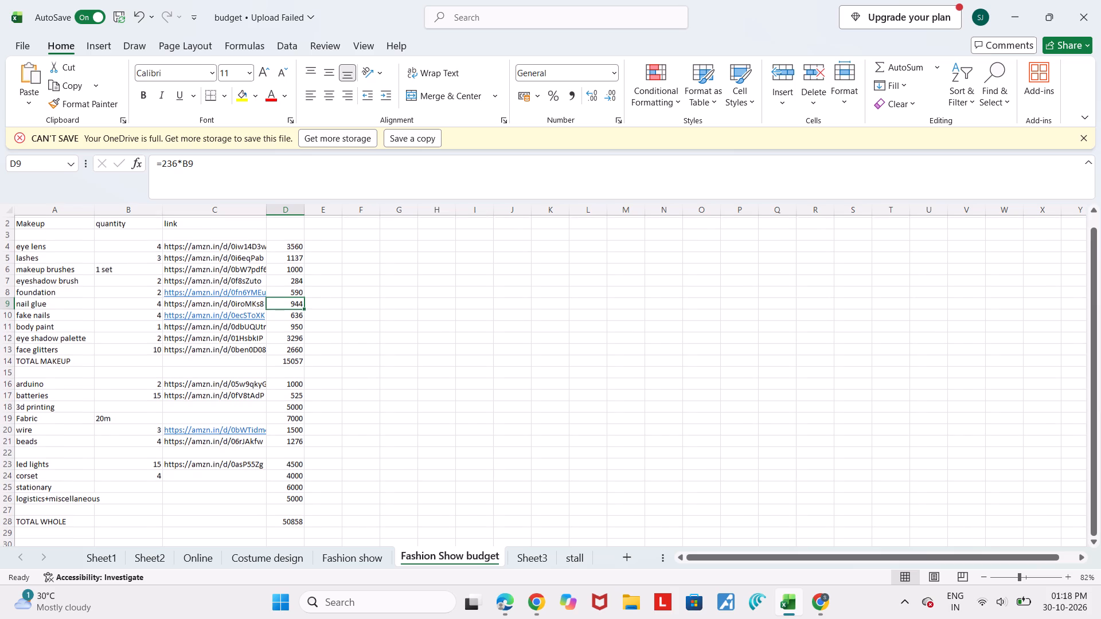
double_click(159, 288)
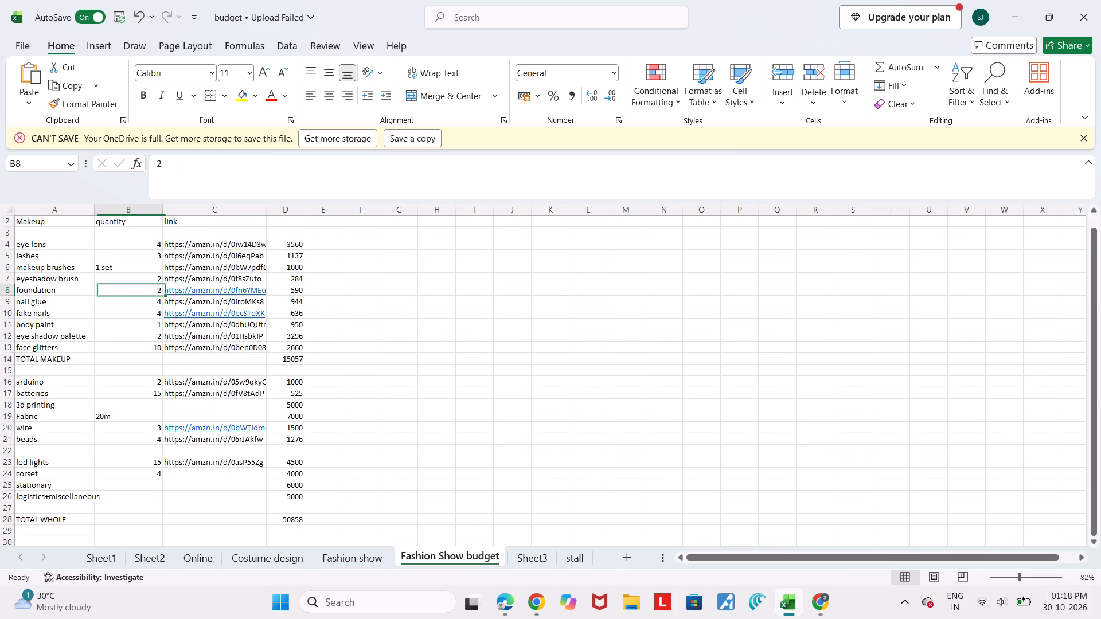
key("Delete")
key("3")
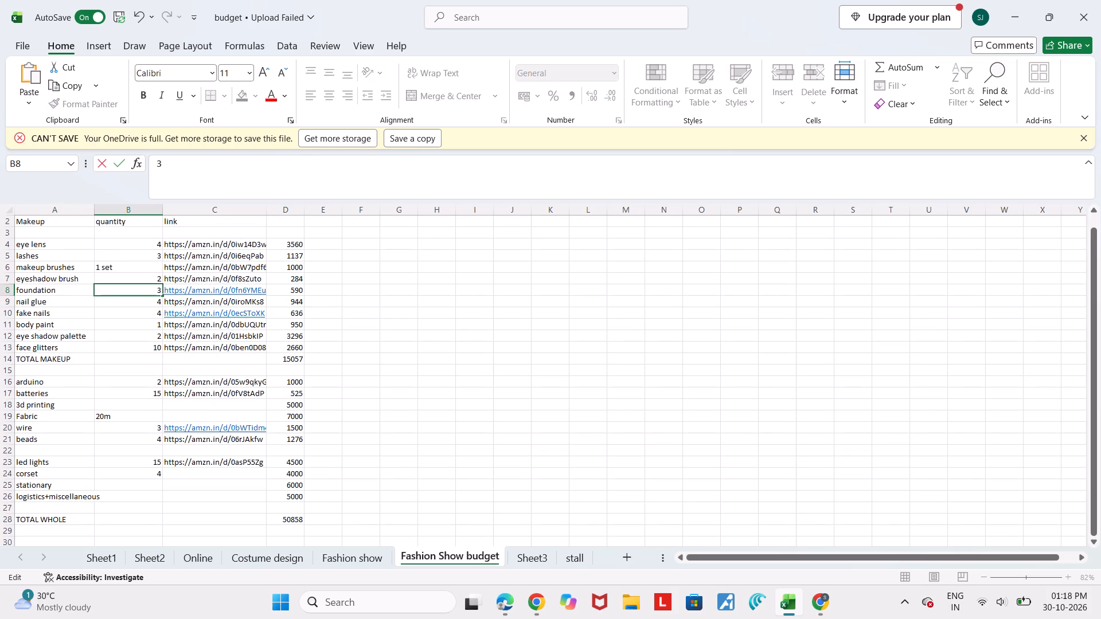
key("Return")
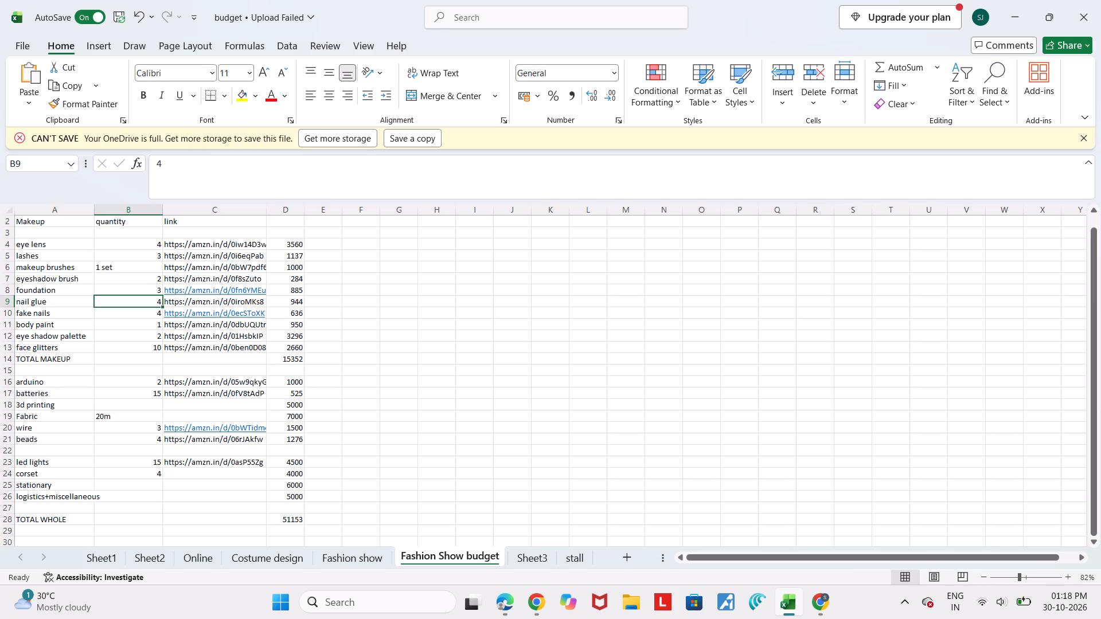
Add a mascara item with quantity 1 in the empty row under the Makeup heading.
left_click(83, 231)
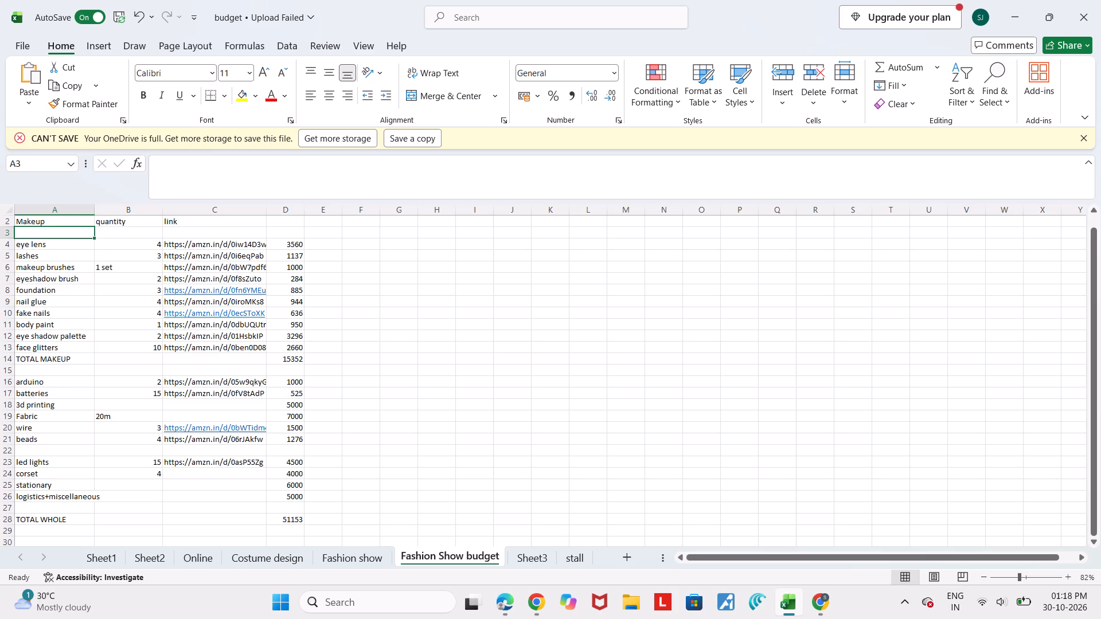
double_click(83, 231)
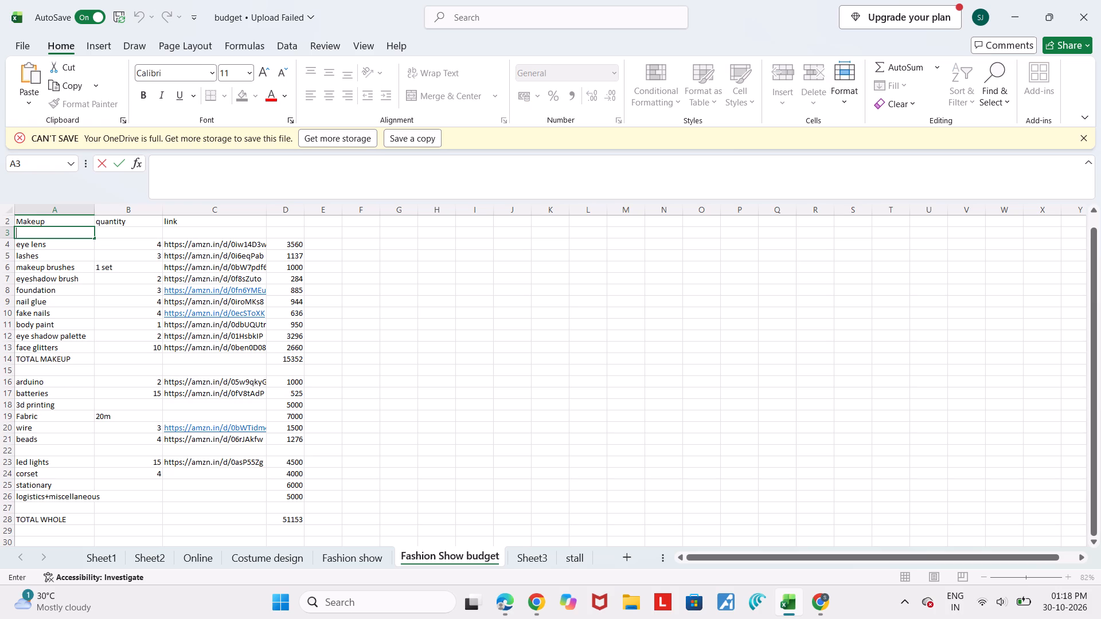
type("mascara")
left_click(147, 229)
key("1")
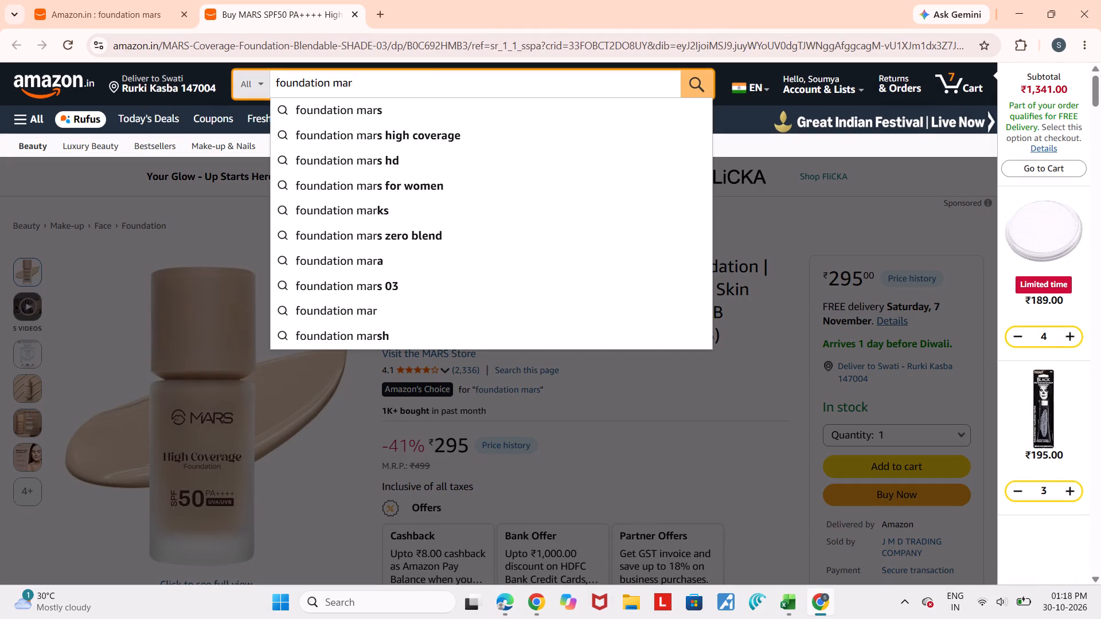
type("mascara")
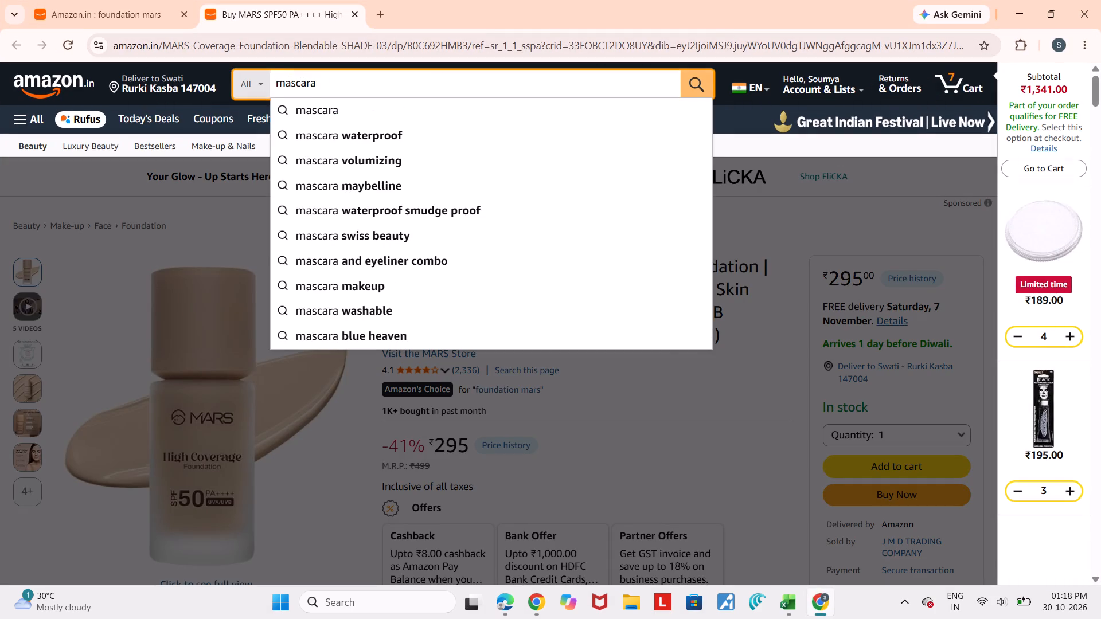
key("Return")
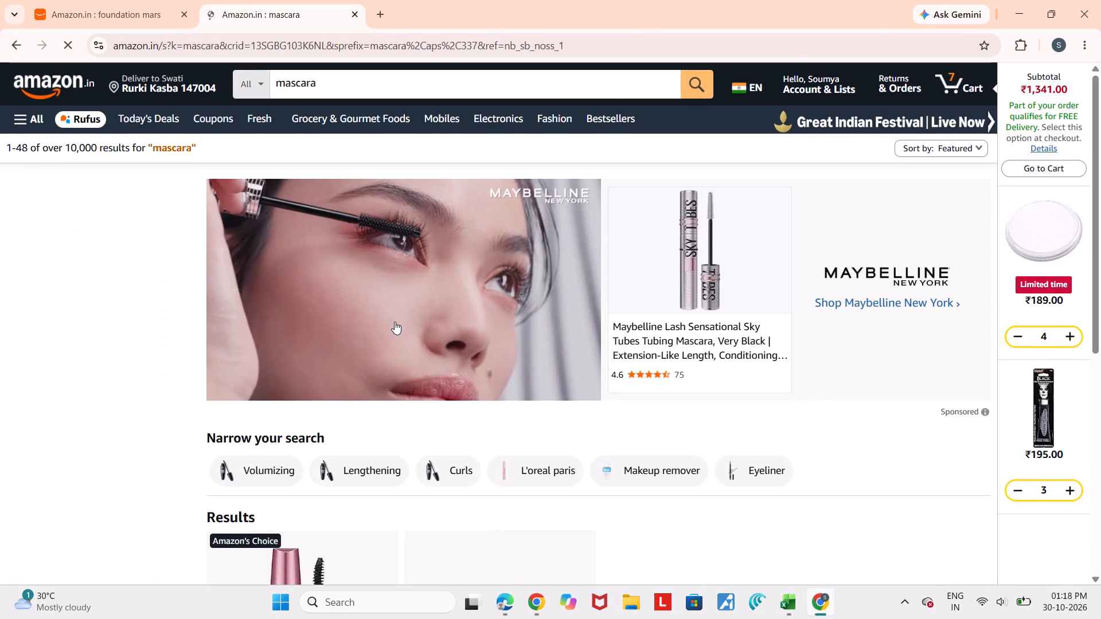
Browse the mascara results and open the MARS Double Trouble 2-in-1 Mascara (14 ml) product page.
scroll(395, 322, "down", 5)
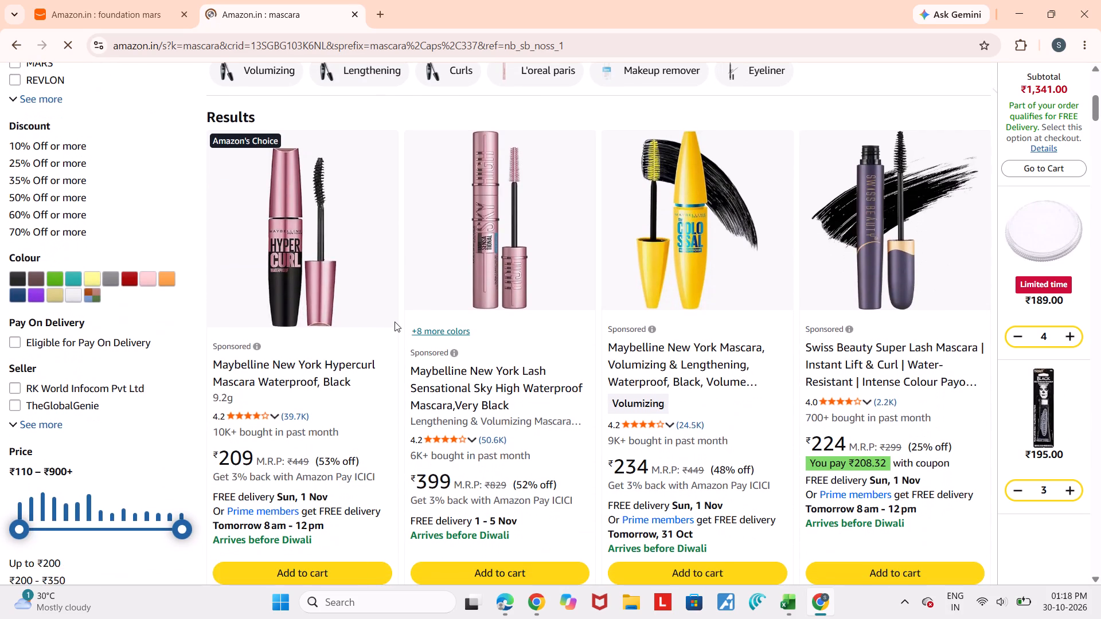
scroll(395, 322, "down", 5)
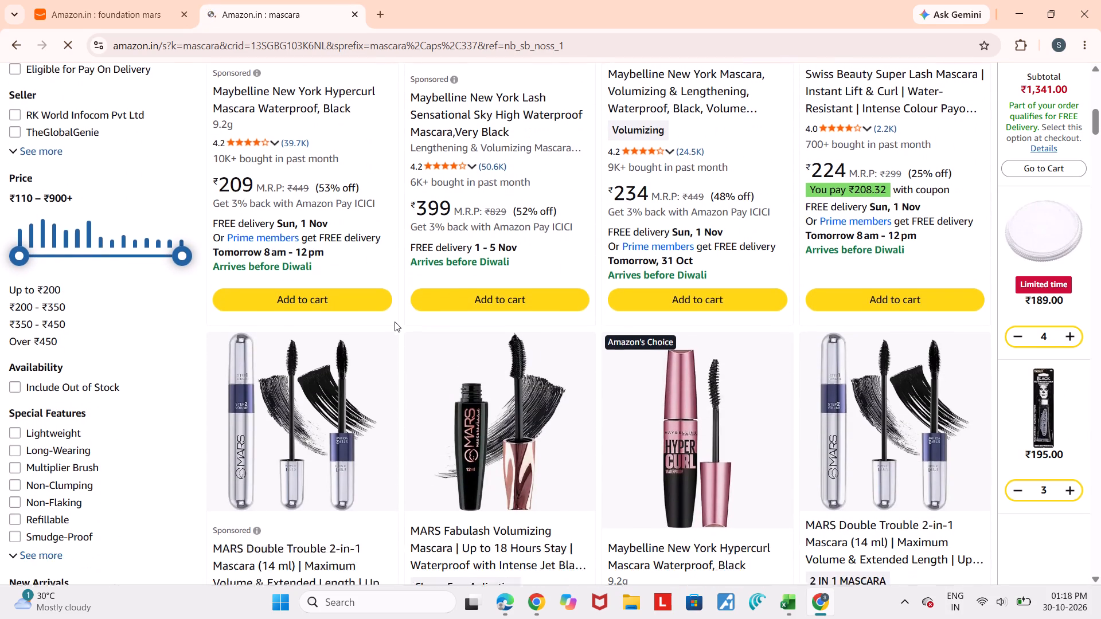
scroll(395, 322, "down", 1)
scroll(295, 432, "down", 1)
scroll(295, 432, "up", 1)
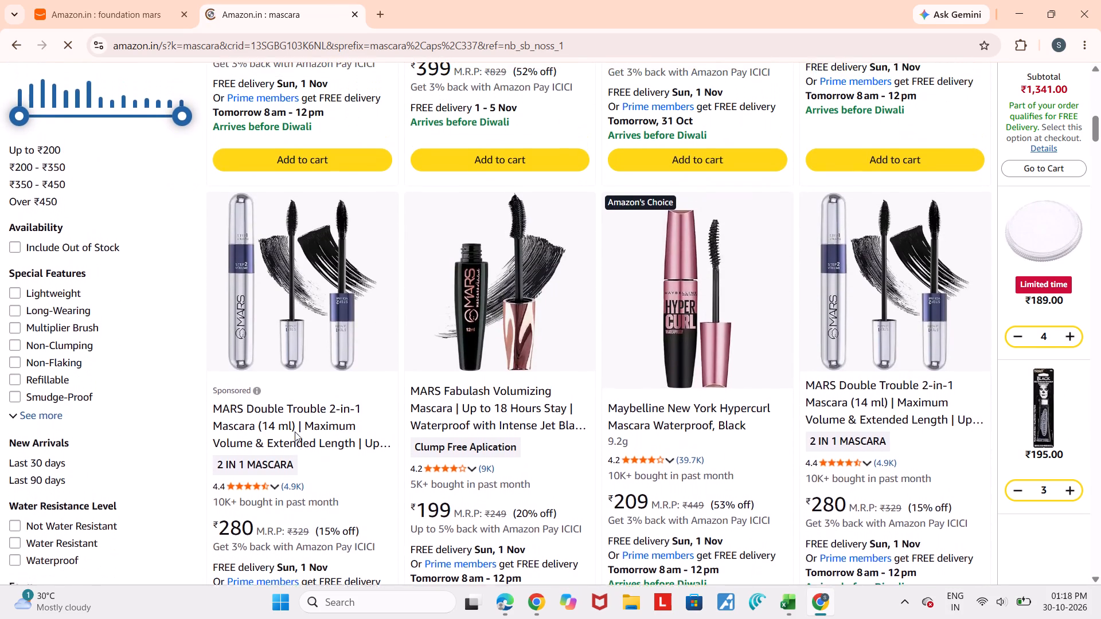
scroll(295, 432, "up", 4)
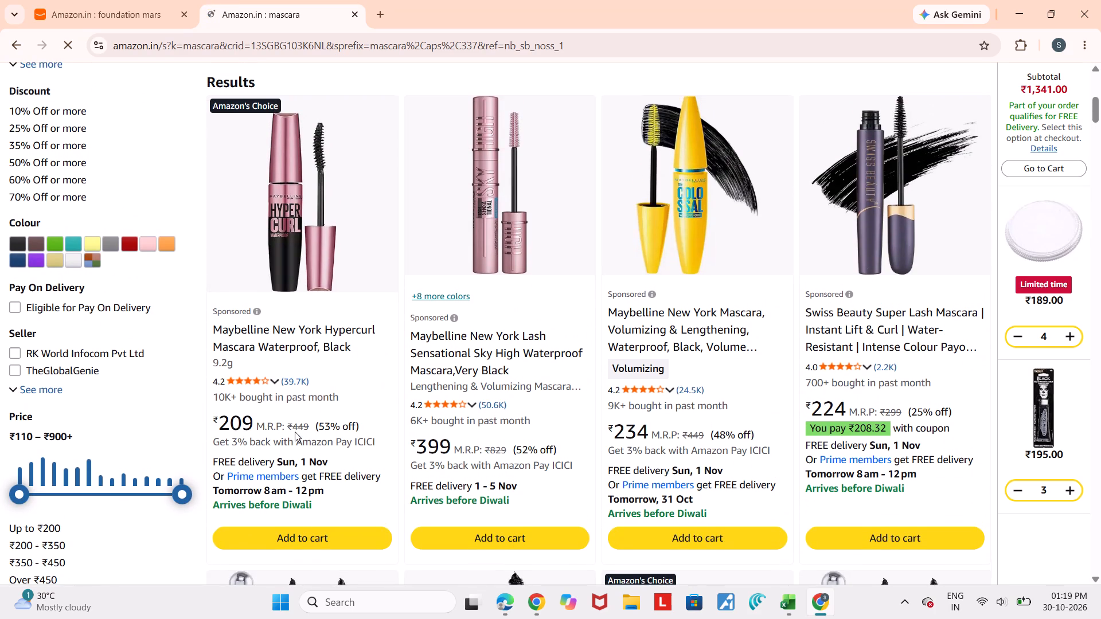
scroll(295, 432, "down", 3)
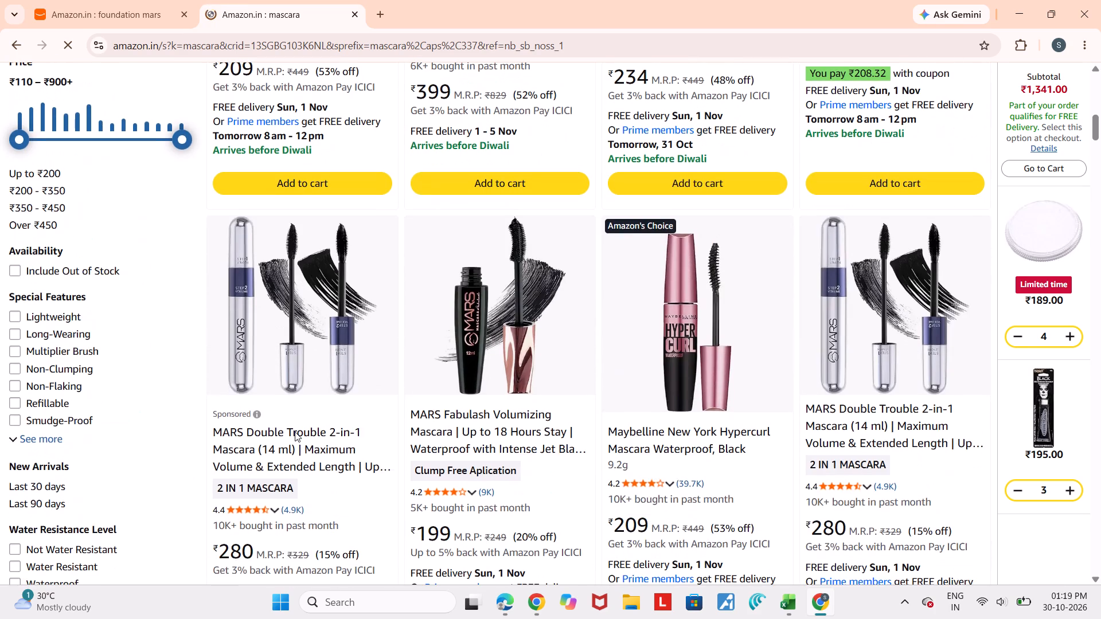
scroll(295, 432, "down", 2)
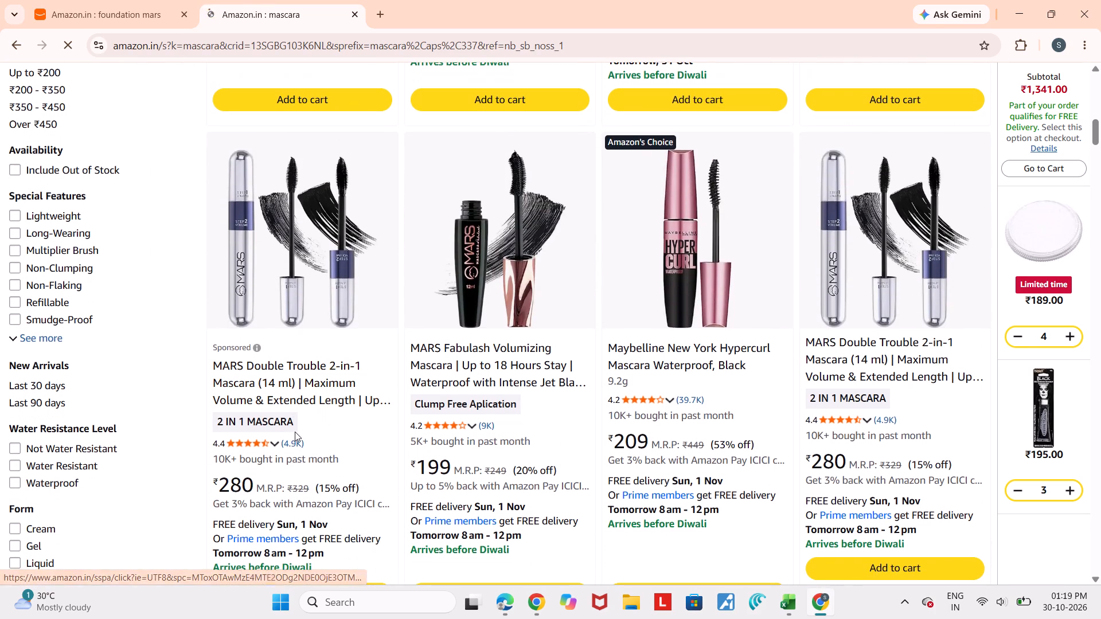
left_click(313, 352)
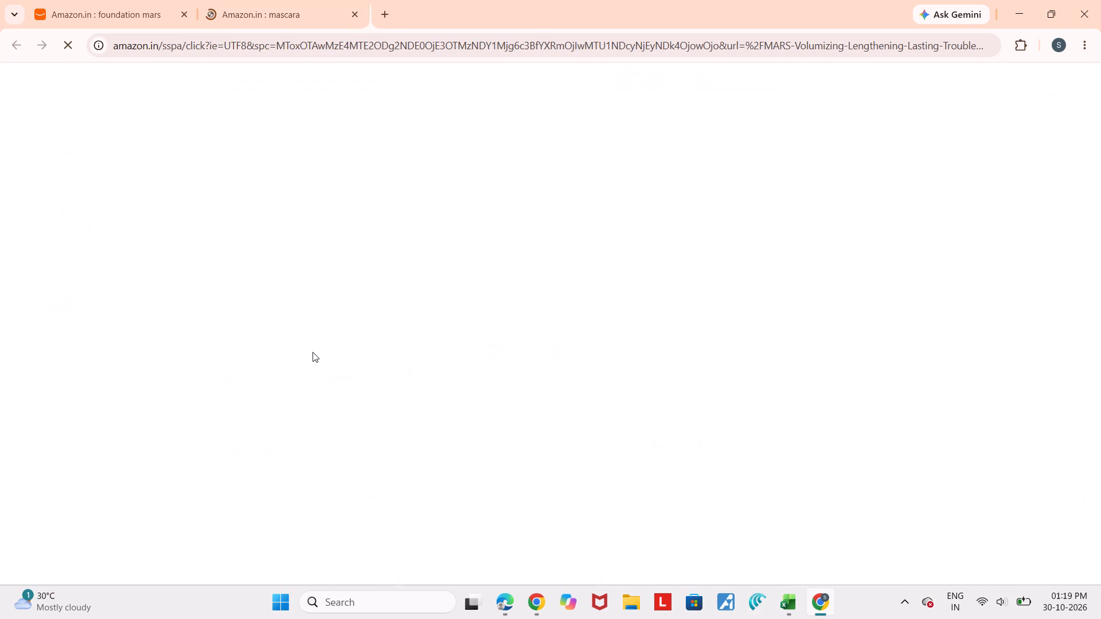
Copy the MARS mascara's share link and paste it into the mascara row's link cell in the Excel budget sheet.
scroll(496, 305, "down", 1)
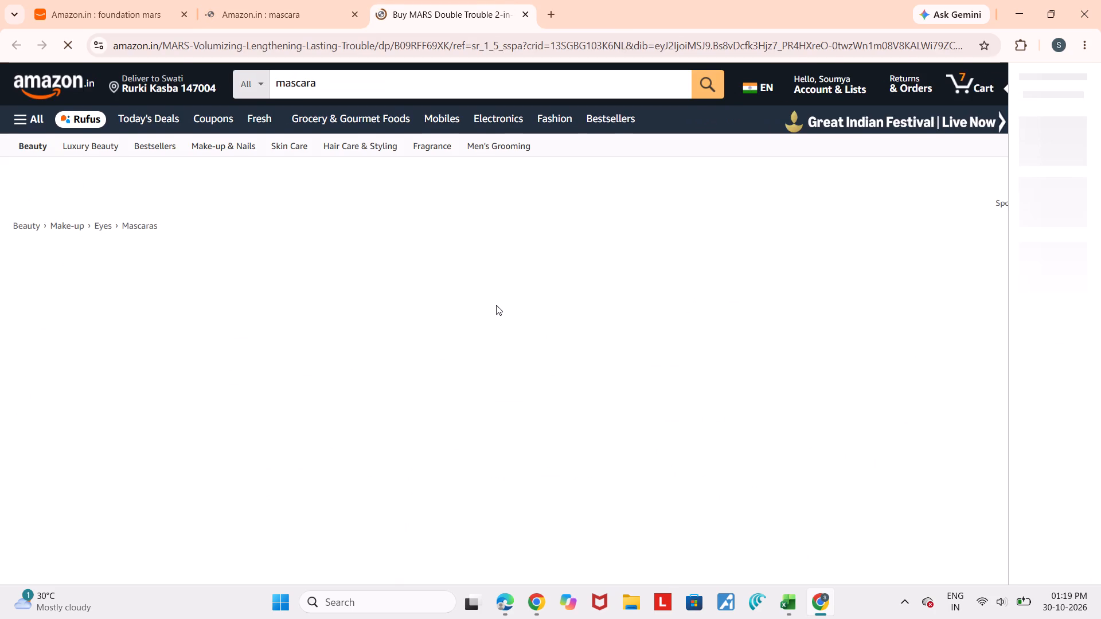
scroll(496, 305, "down", 2)
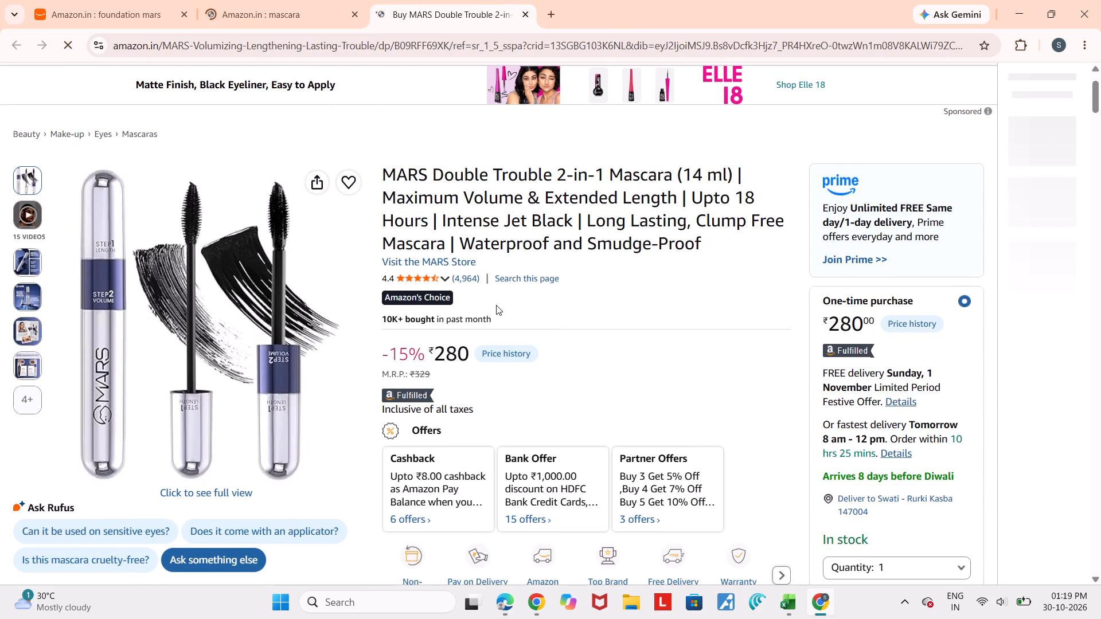
scroll(496, 305, "down", 1)
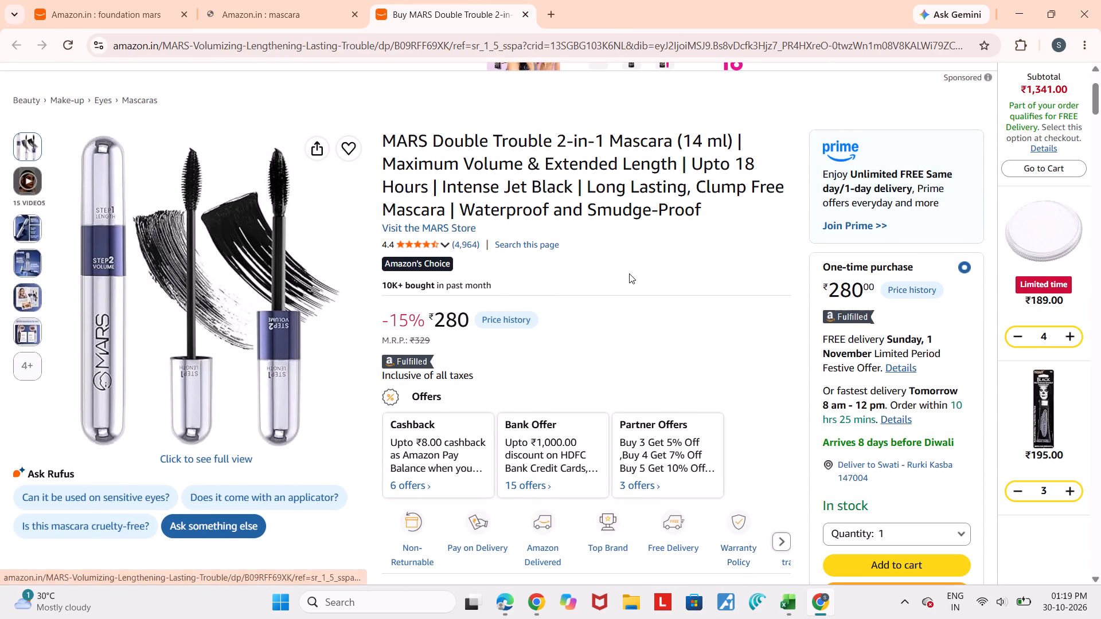
left_click(315, 145)
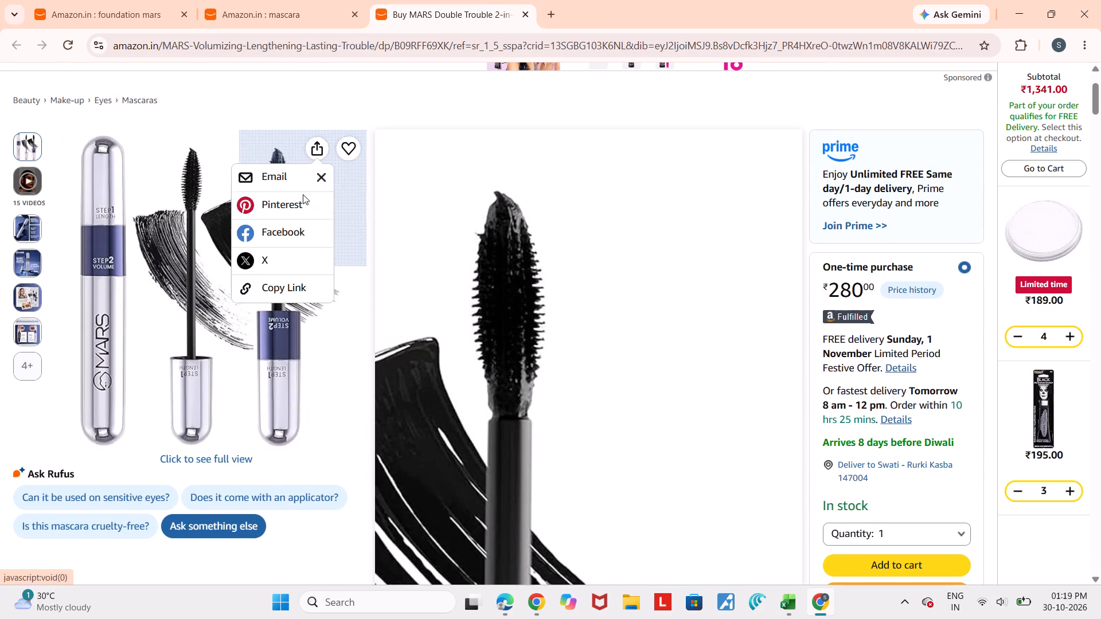
left_click(291, 291)
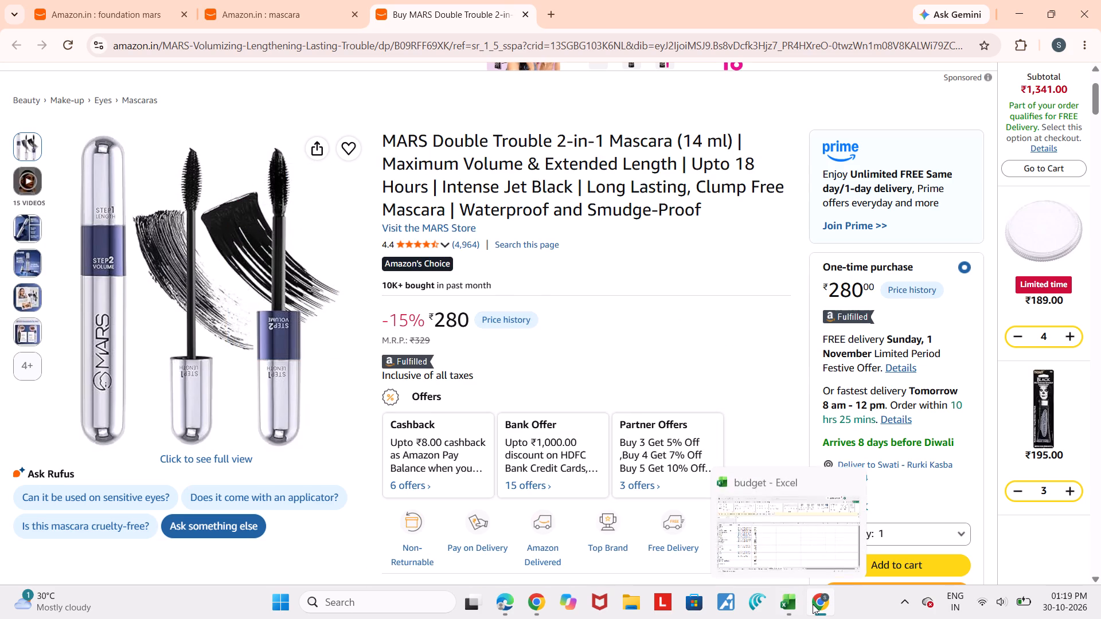
left_click(813, 604)
left_click(786, 609)
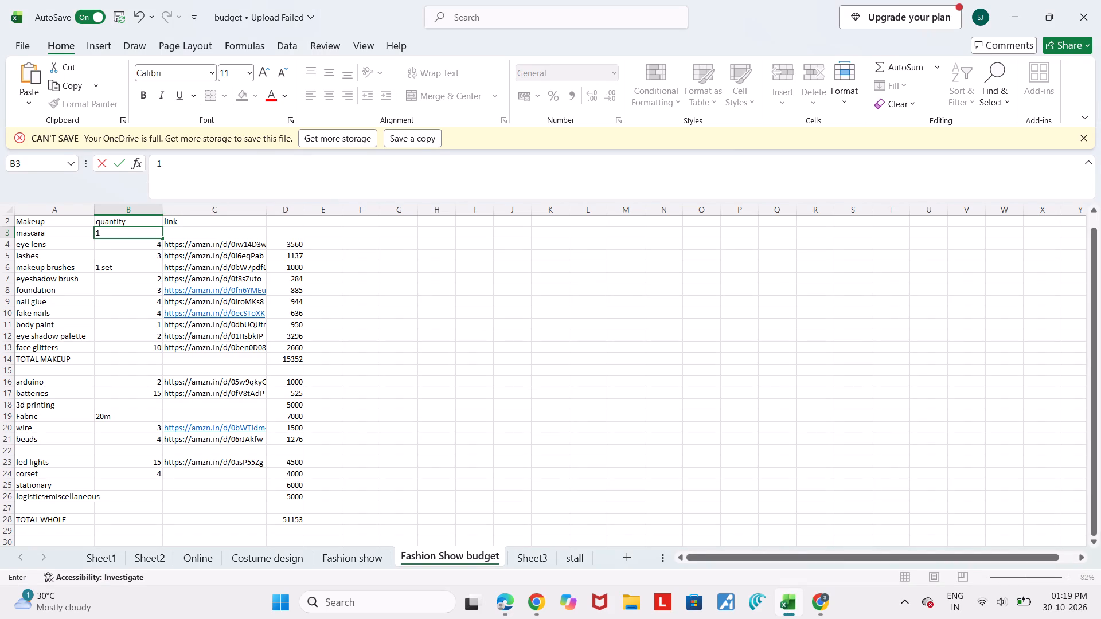
left_click(174, 234)
key("ctrl+v")
left_click(174, 234, "ctrl")
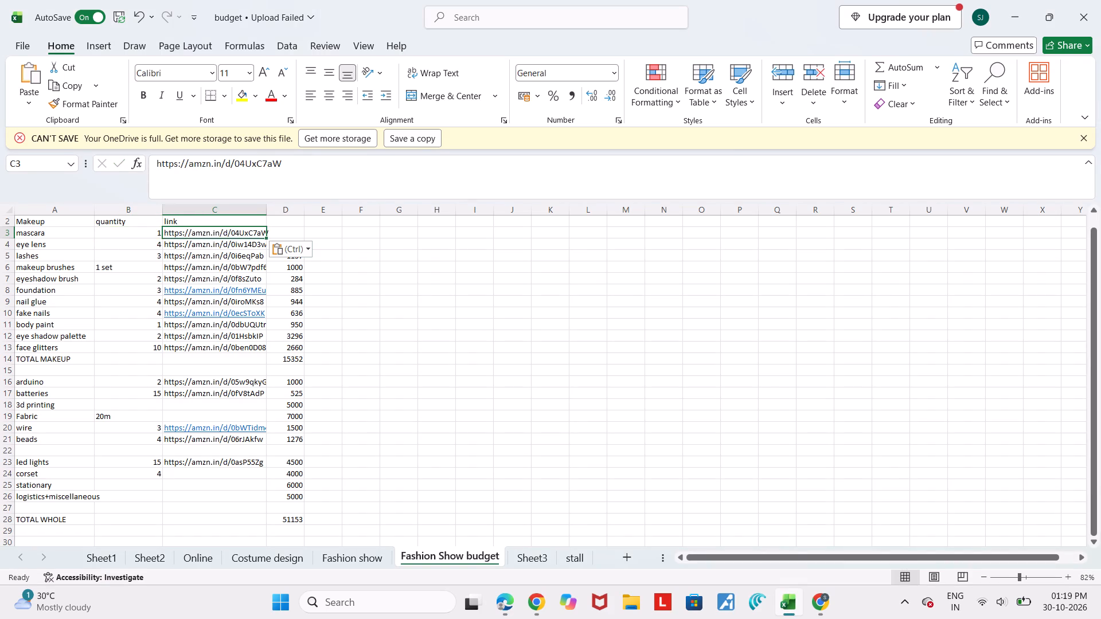
Enter the mascara cost as a formula multiplying 280 by its quantity cell B3.
left_click(293, 229)
double_click(293, 229)
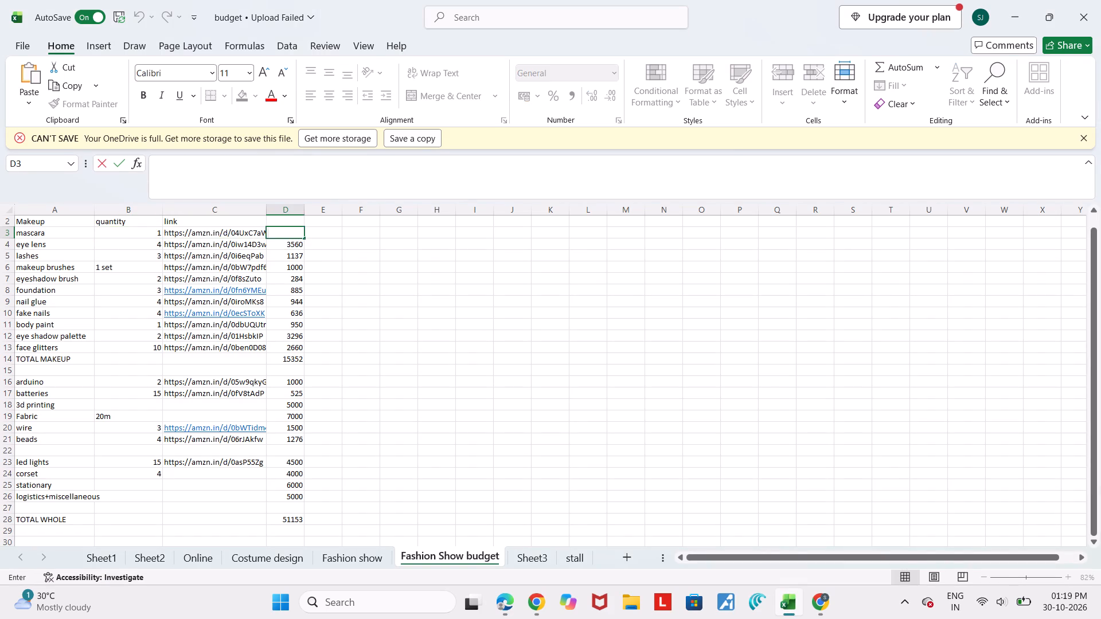
type("=280")
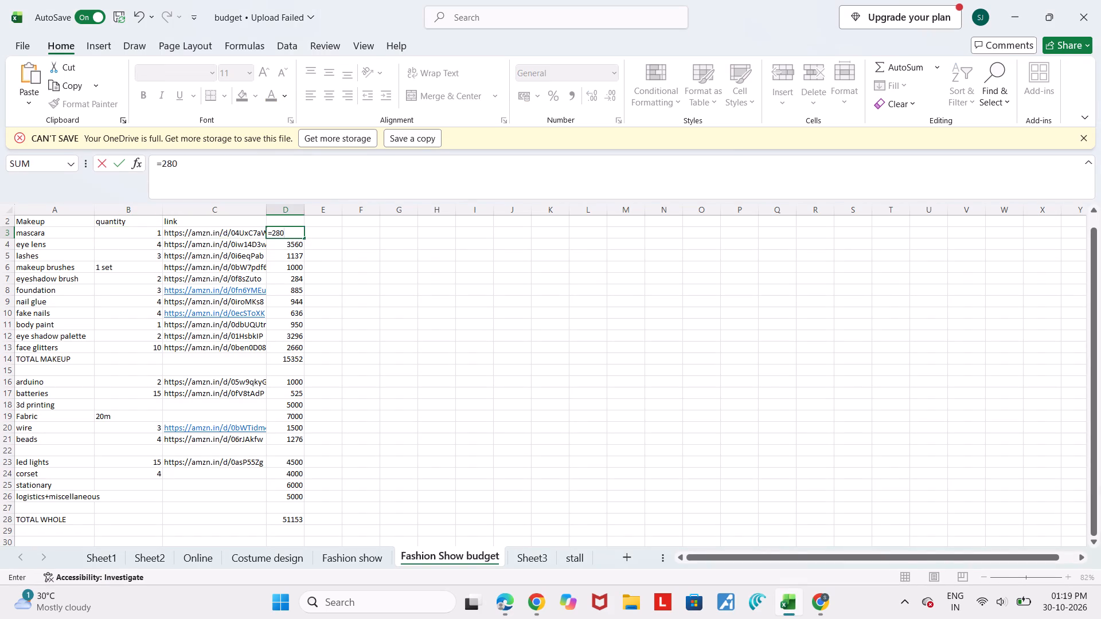
key("shift+asterisk")
left_click(147, 233)
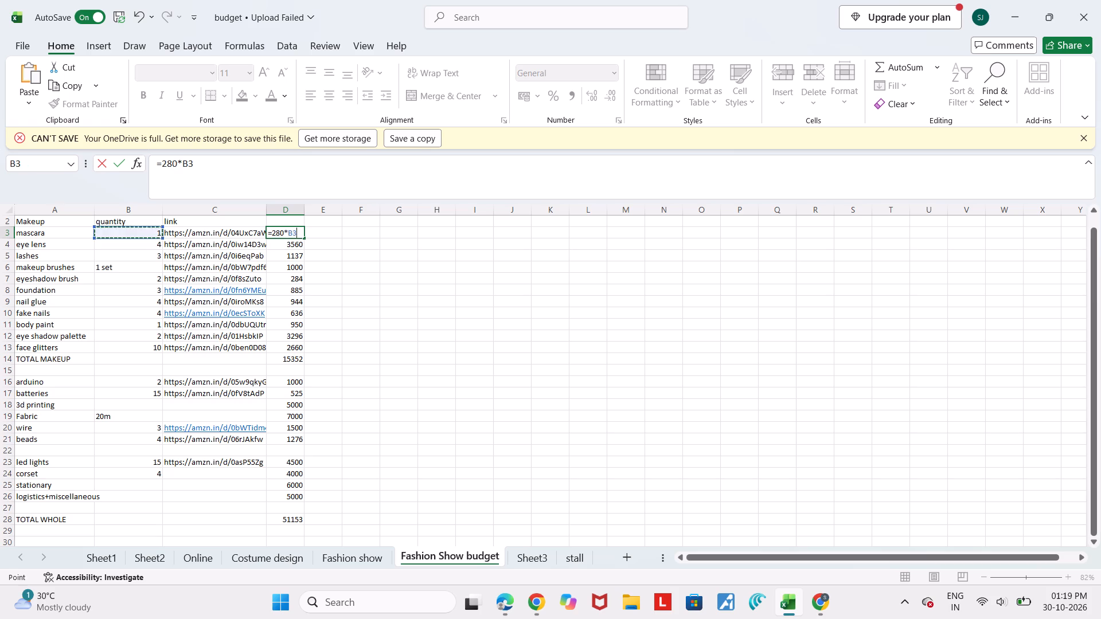
key("Return")
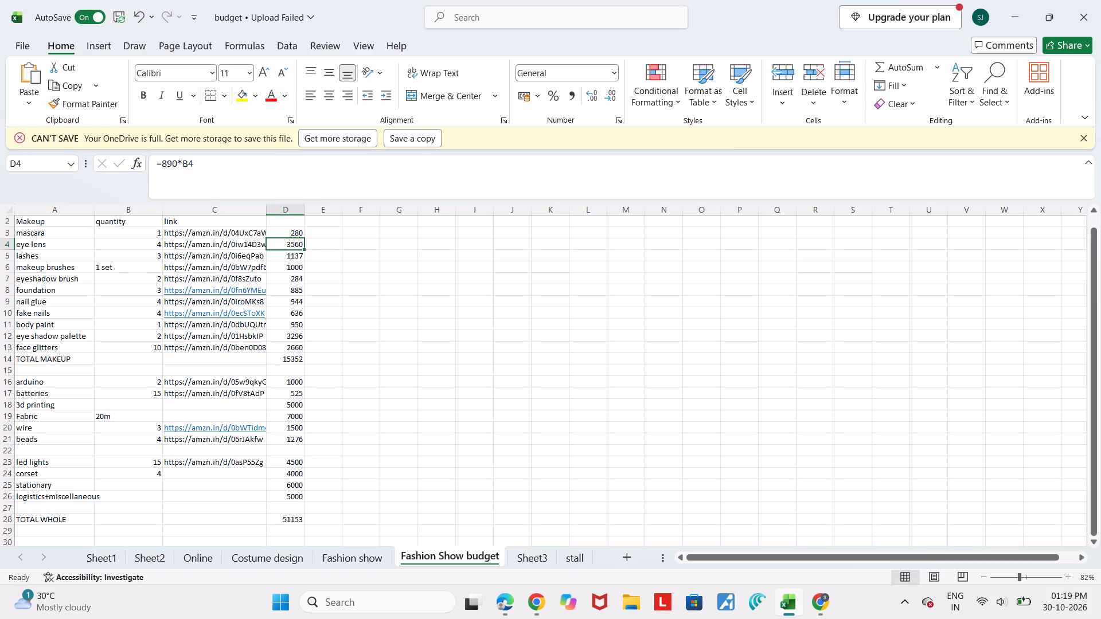
Insert an empty row above the face glitters row.
left_click(8, 350)
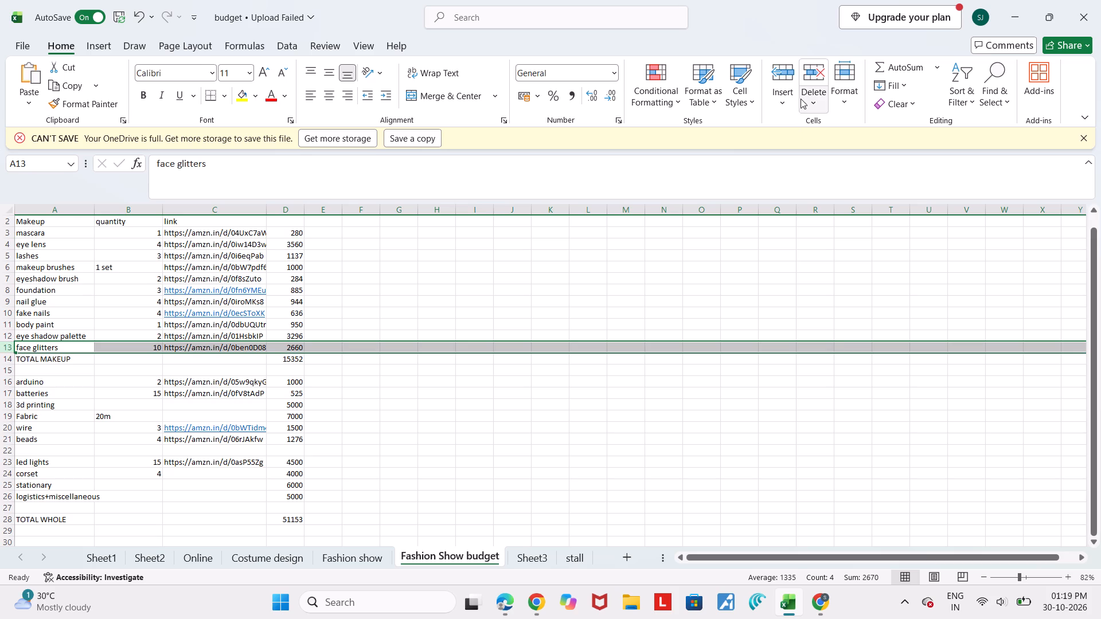
left_click(787, 105)
left_click(797, 144)
left_click(658, 319)
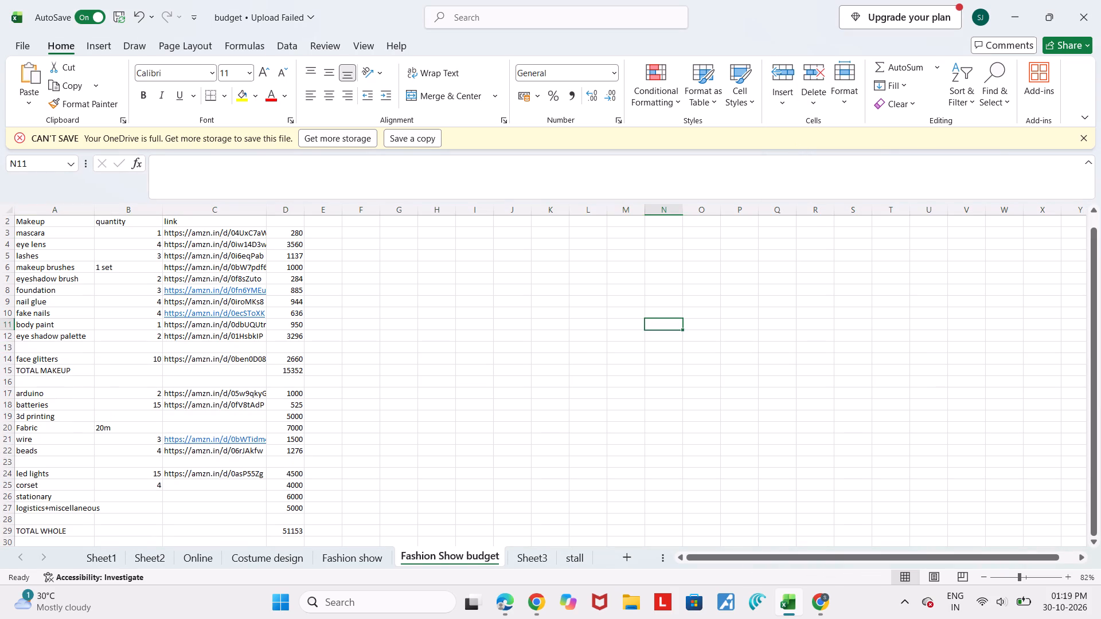
Add "boob tape" as the item name in the empty row above face glitters.
left_click(80, 342)
left_click(80, 344)
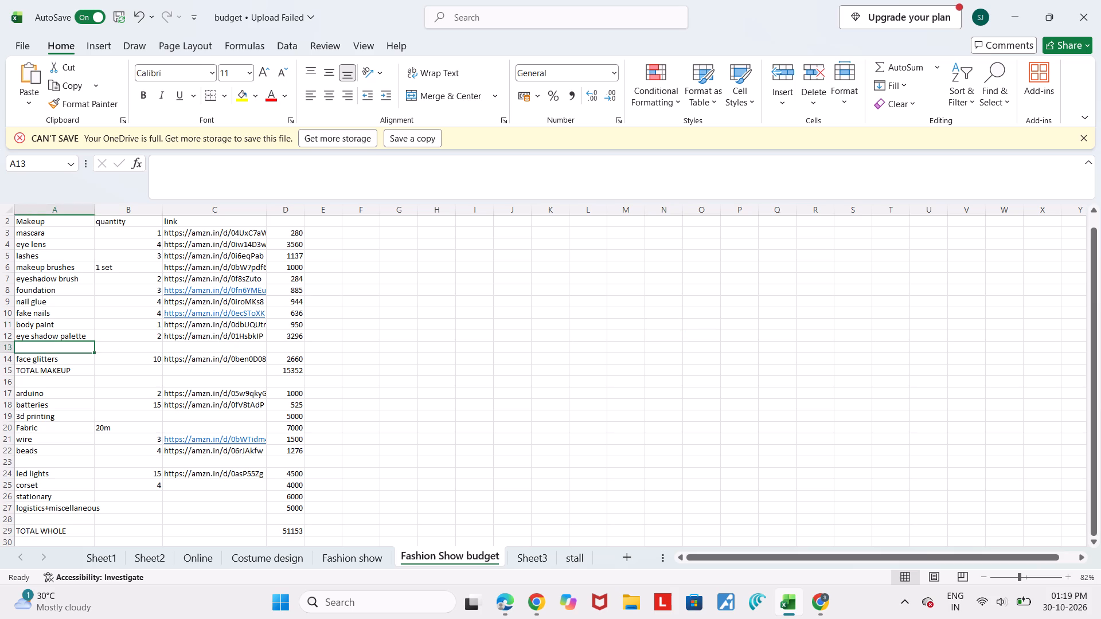
left_click(80, 344)
left_click(79, 346)
double_click(79, 346)
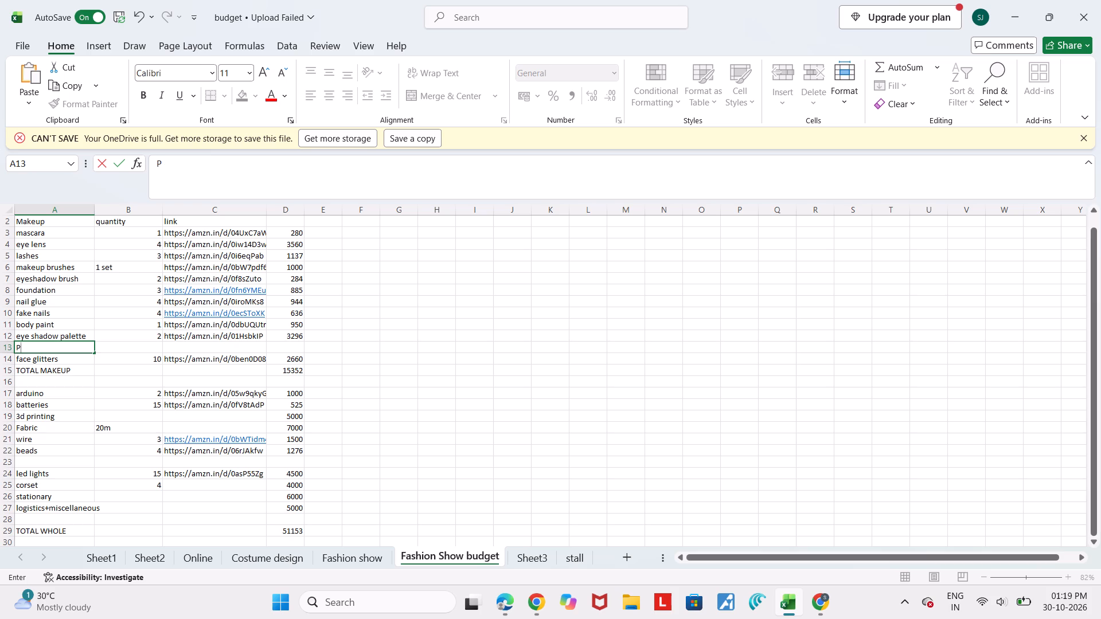
type("adde")
key("BackSpace")
key("BackSpace")
key("BackSpace")
key("BackSpace")
key("BackSpace")
type("boob tape")
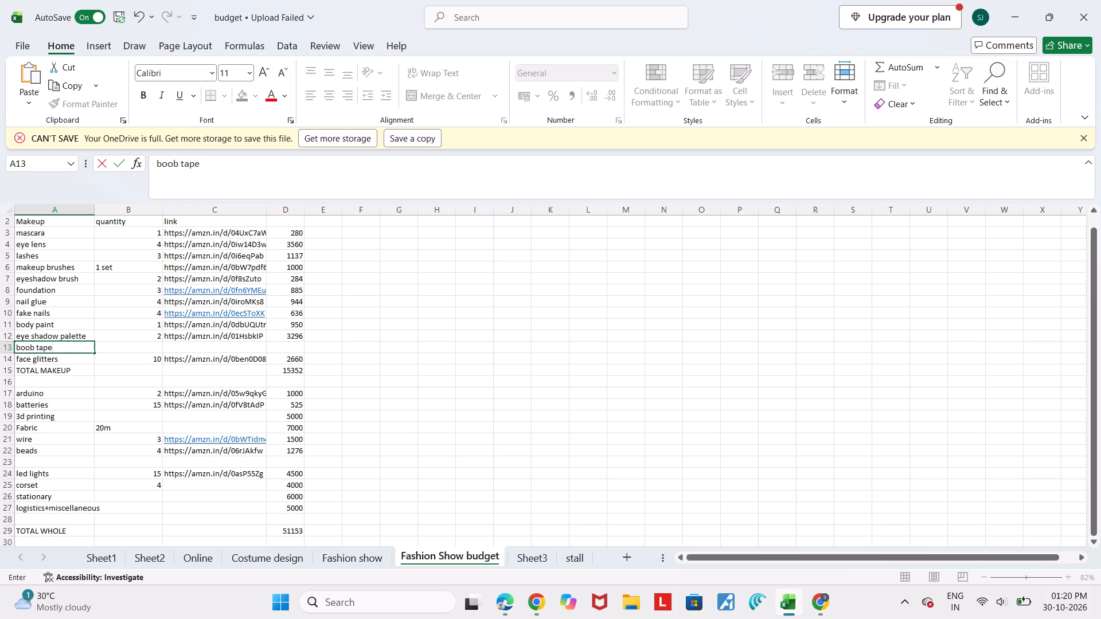
left_click(149, 343)
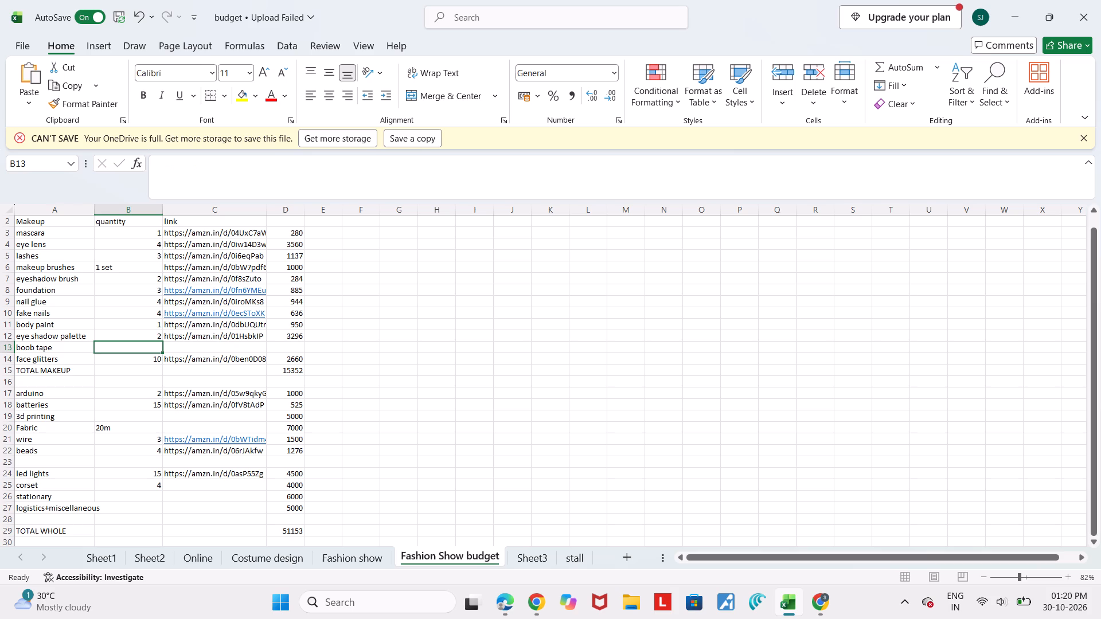
Switch to the Amazon window in Chrome and search for boob tape.
left_click(820, 602)
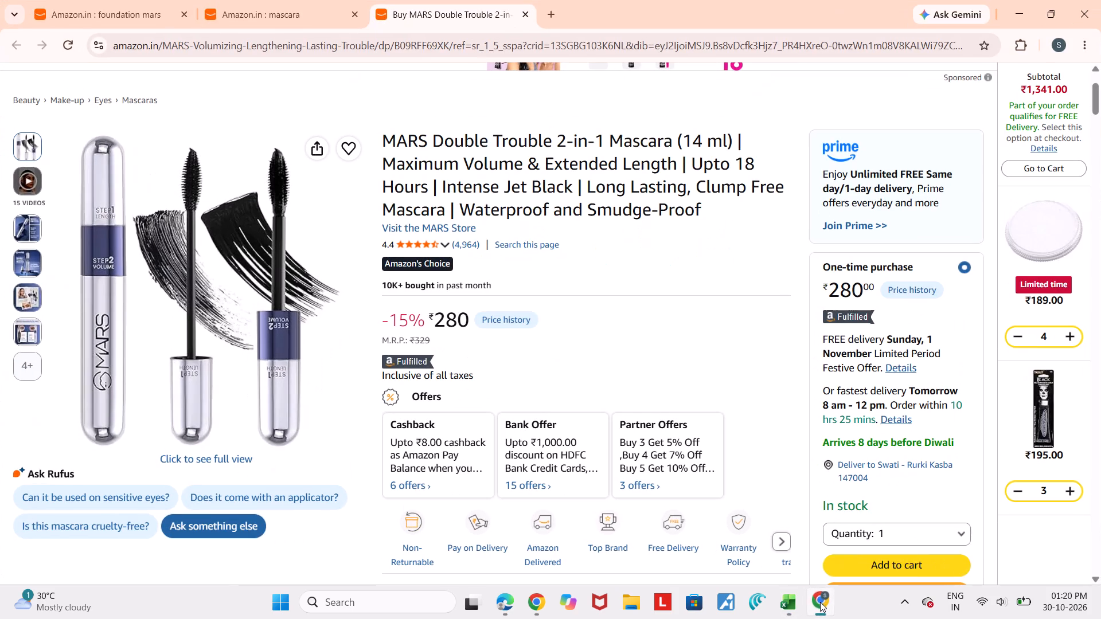
scroll(628, 356, "up", 5)
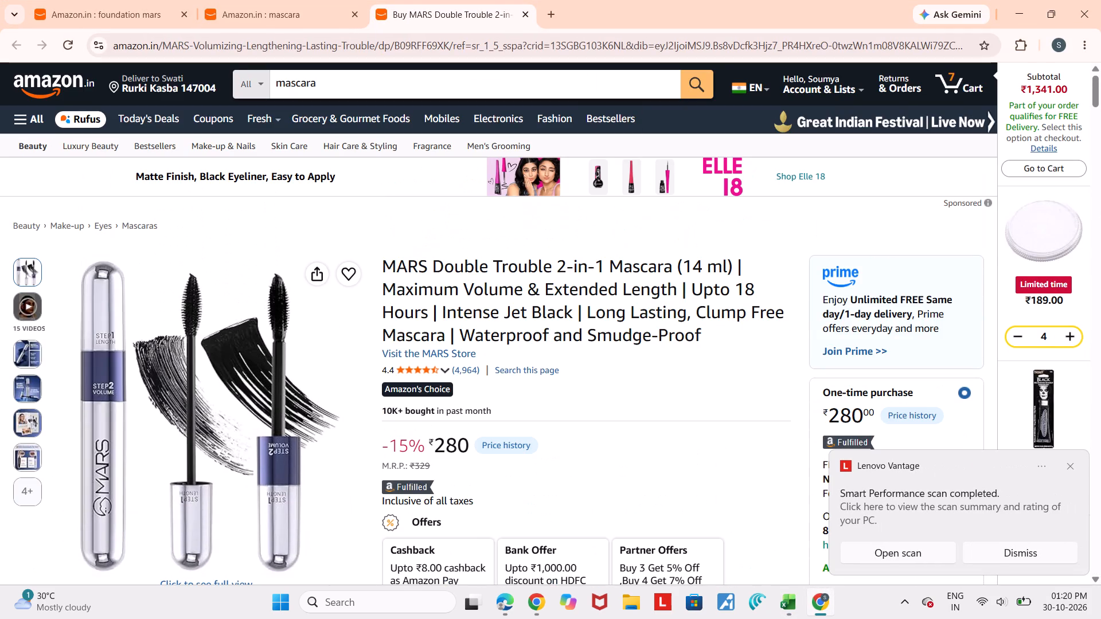
left_click(622, 89)
key("BackSpace")
key("BackSpace")
key("BackSpace")
key("BackSpace")
key("BackSpace")
key("BackSpace")
key("BackSpace")
key("BackSpace")
key("BackSpace")
key("BackSpace")
key("BackSpace")
key("BackSpace")
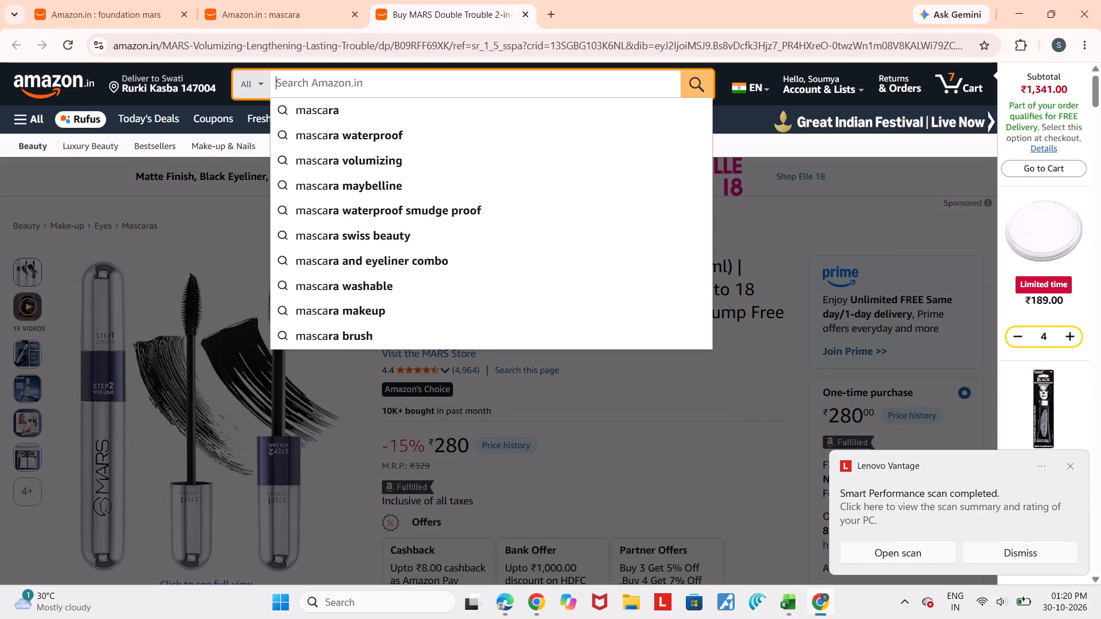
type("boob tape")
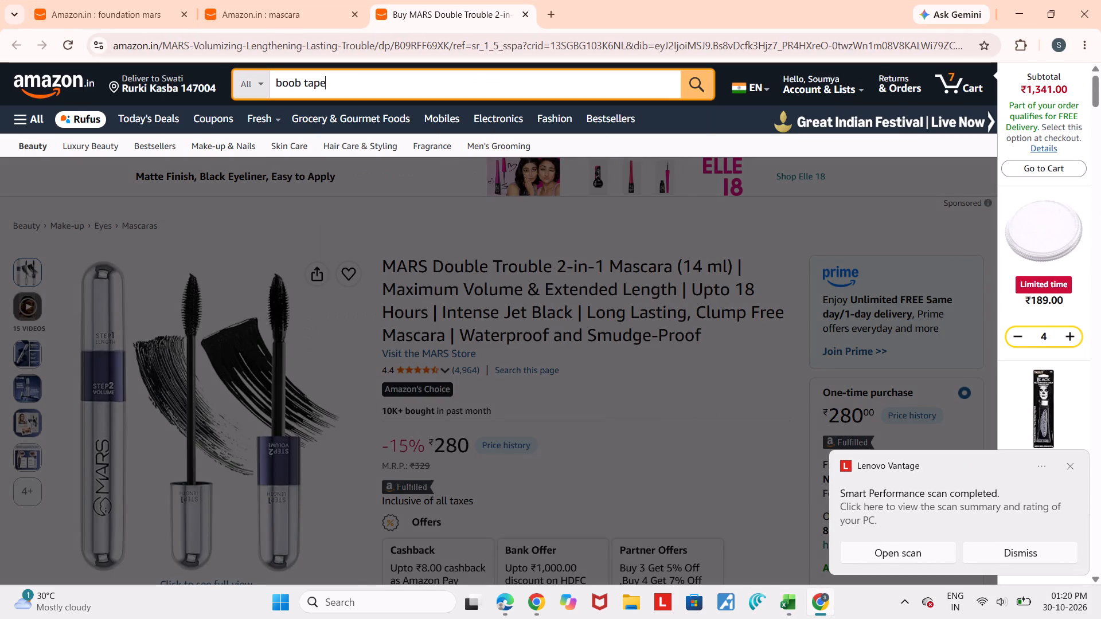
key("Return")
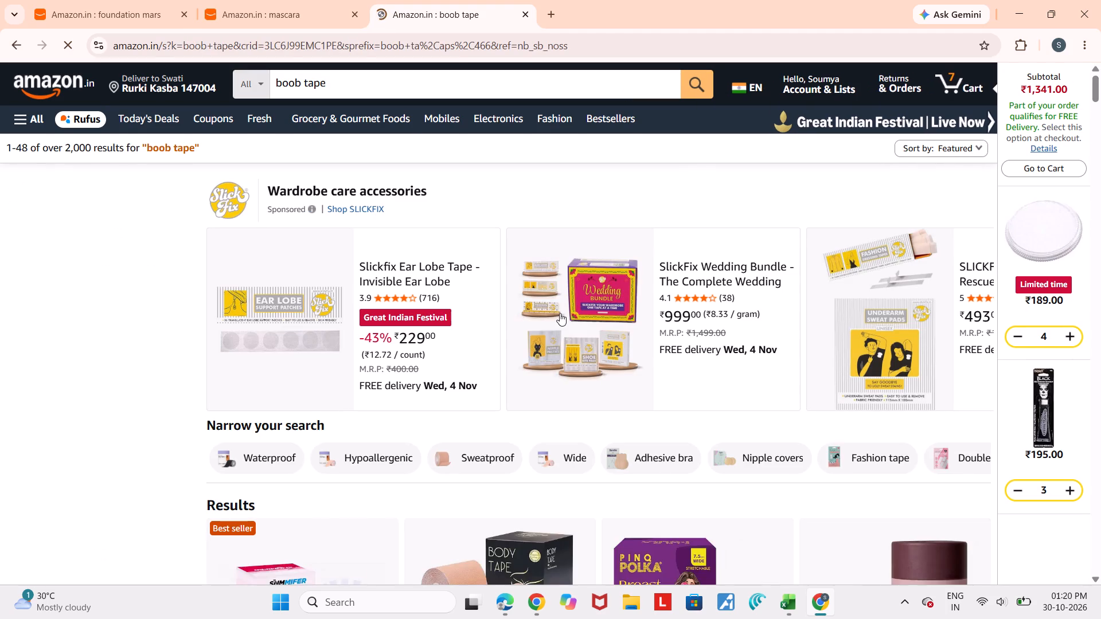
Open the PINQ POLKA boob tape product page from the results, copy its share link and close the page.
scroll(560, 313, "down", 7)
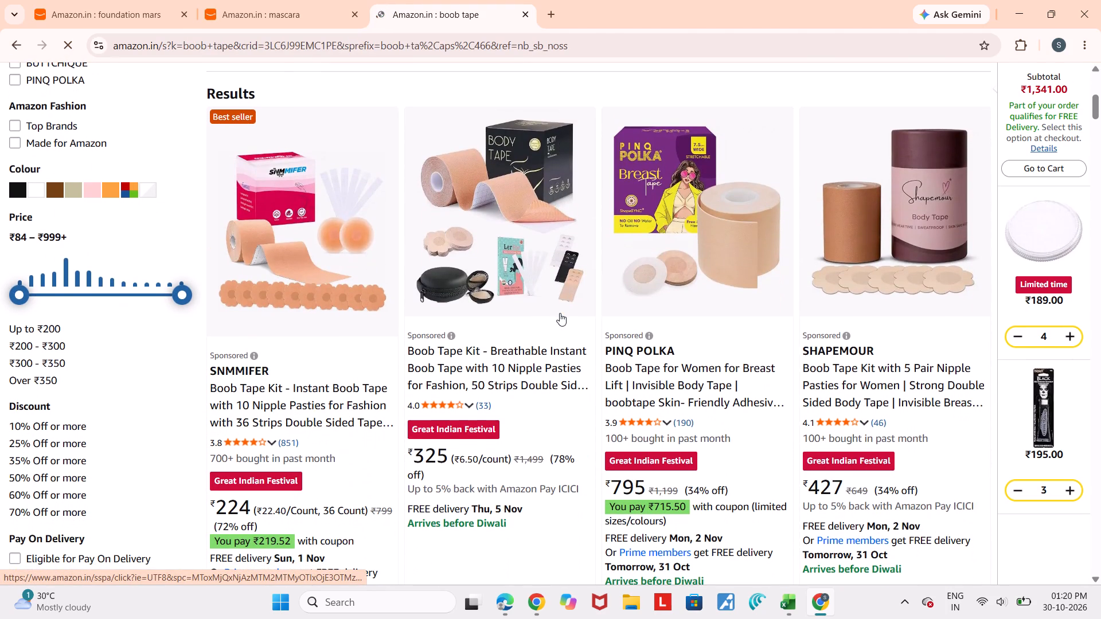
scroll(560, 313, "down", 1)
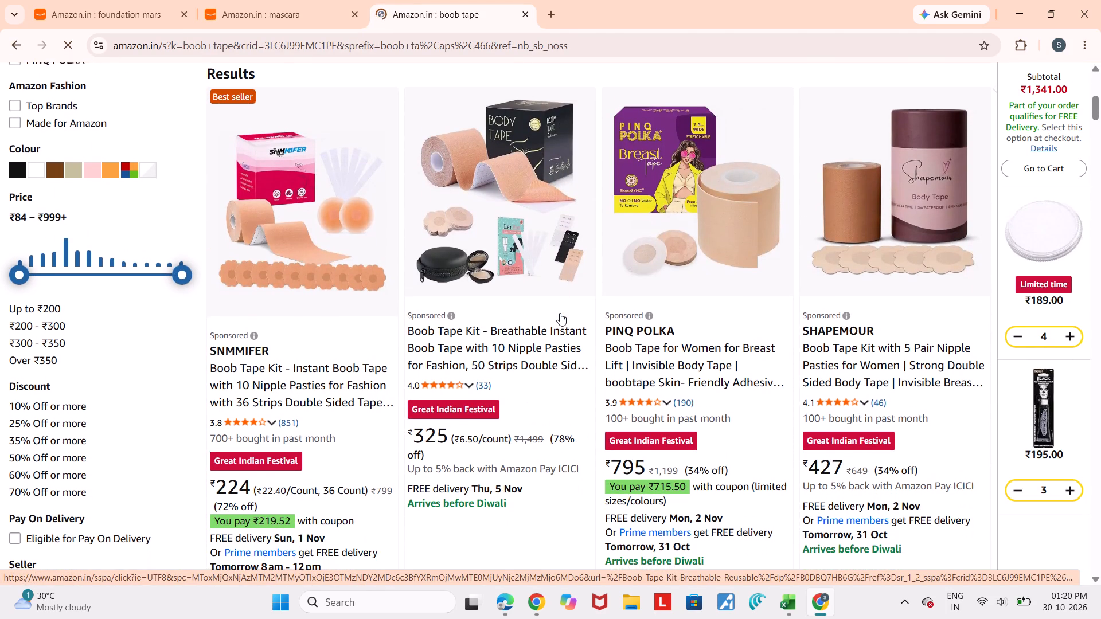
scroll(560, 313, "down", 1)
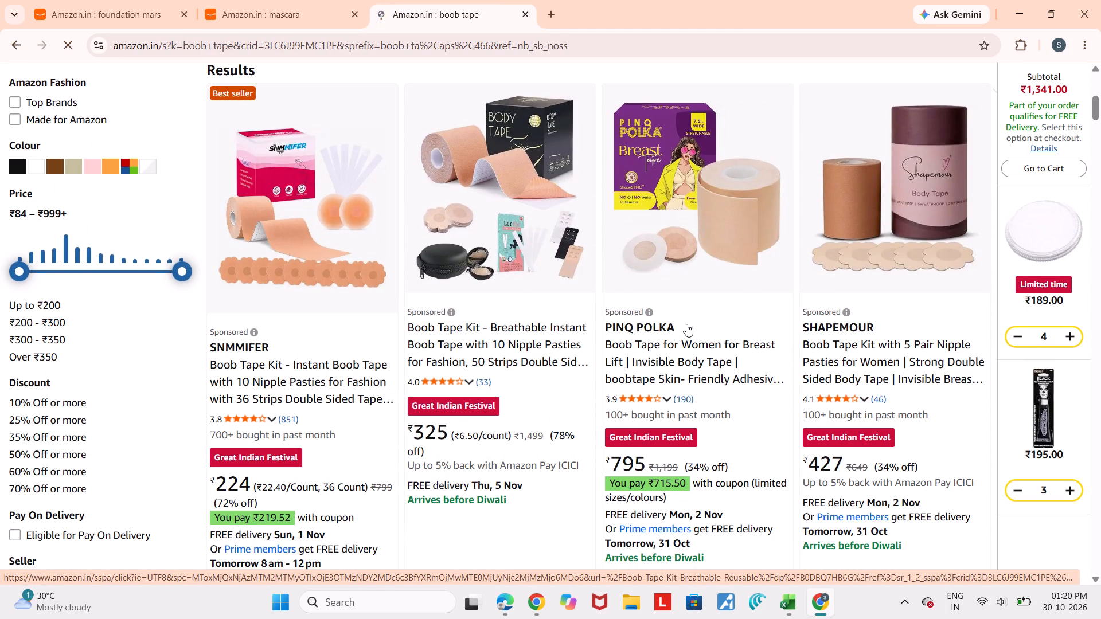
left_click(686, 324)
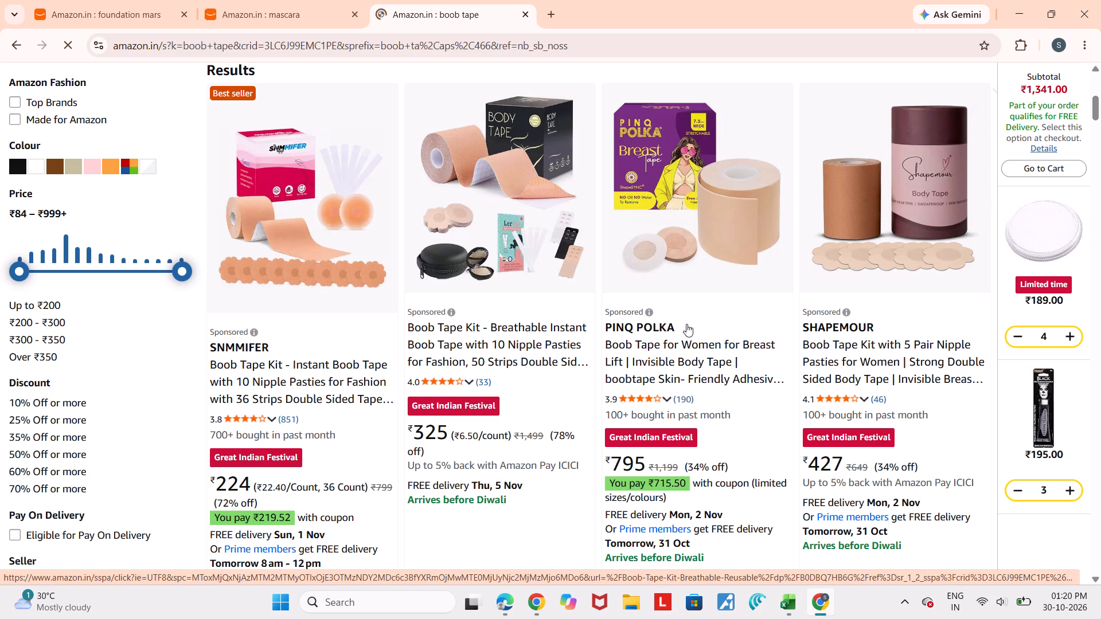
scroll(686, 324, "down", 4)
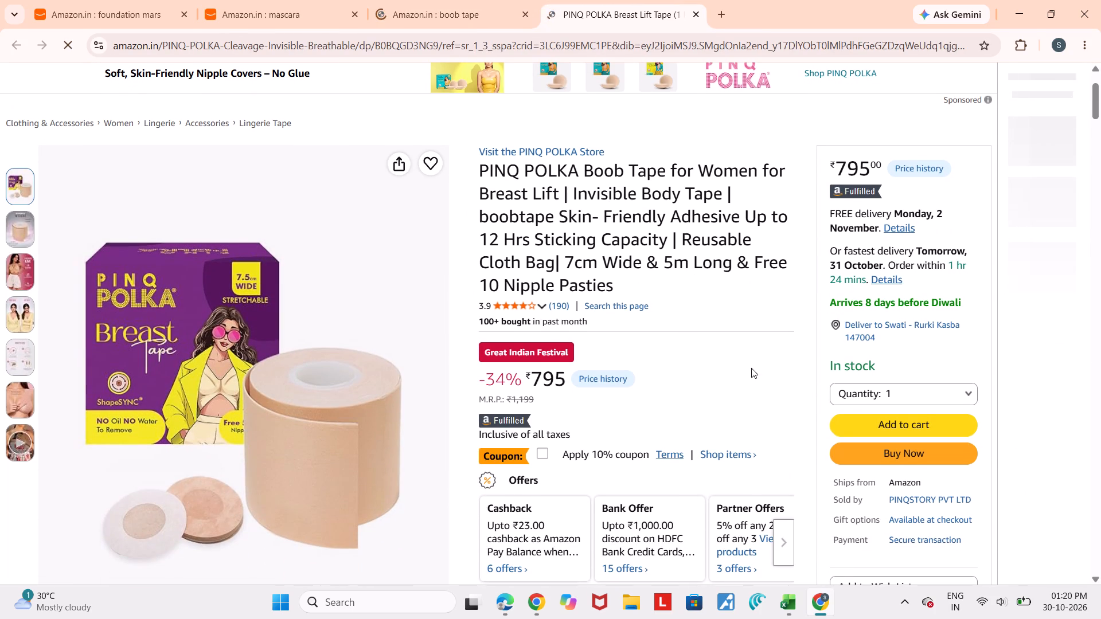
left_click(397, 169)
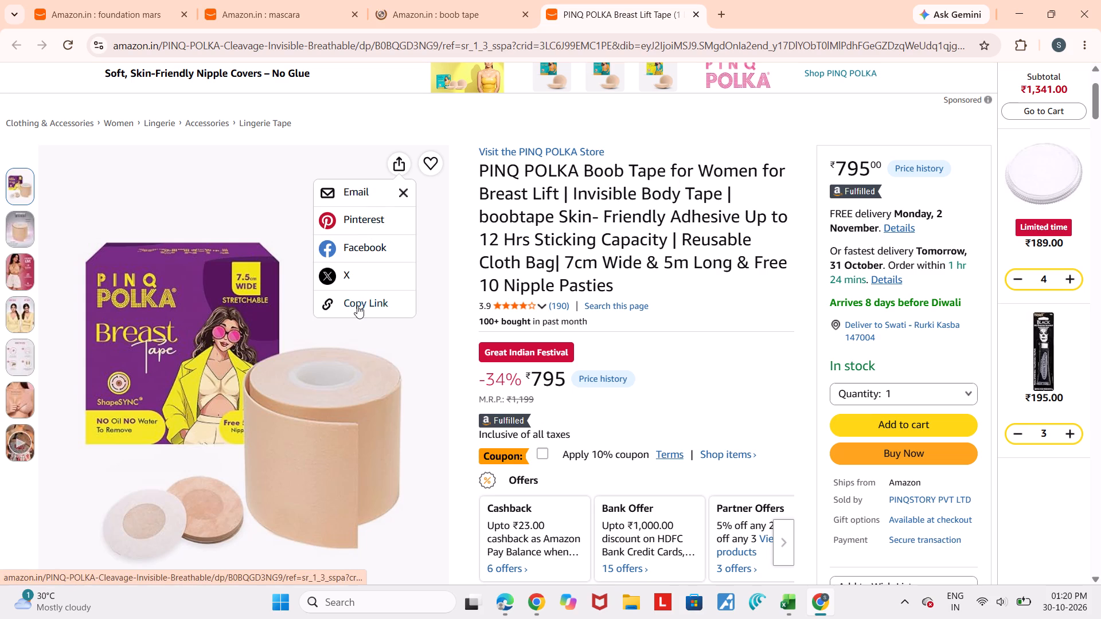
left_click(357, 305)
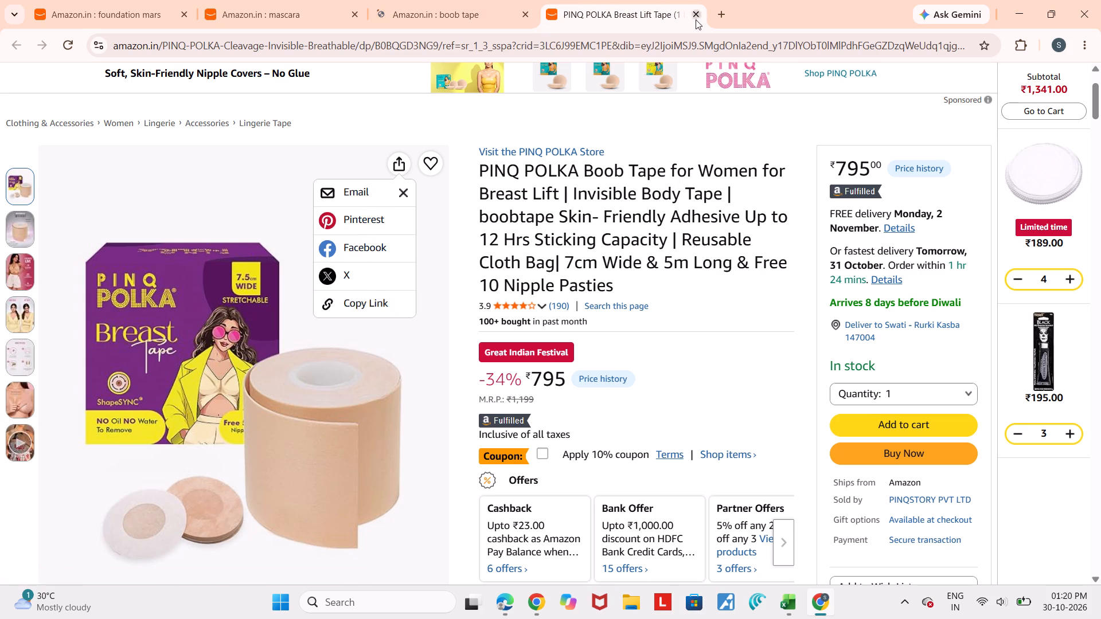
left_click(697, 12)
Look further through the boob tape search results for other products.
scroll(396, 460, "down", 3)
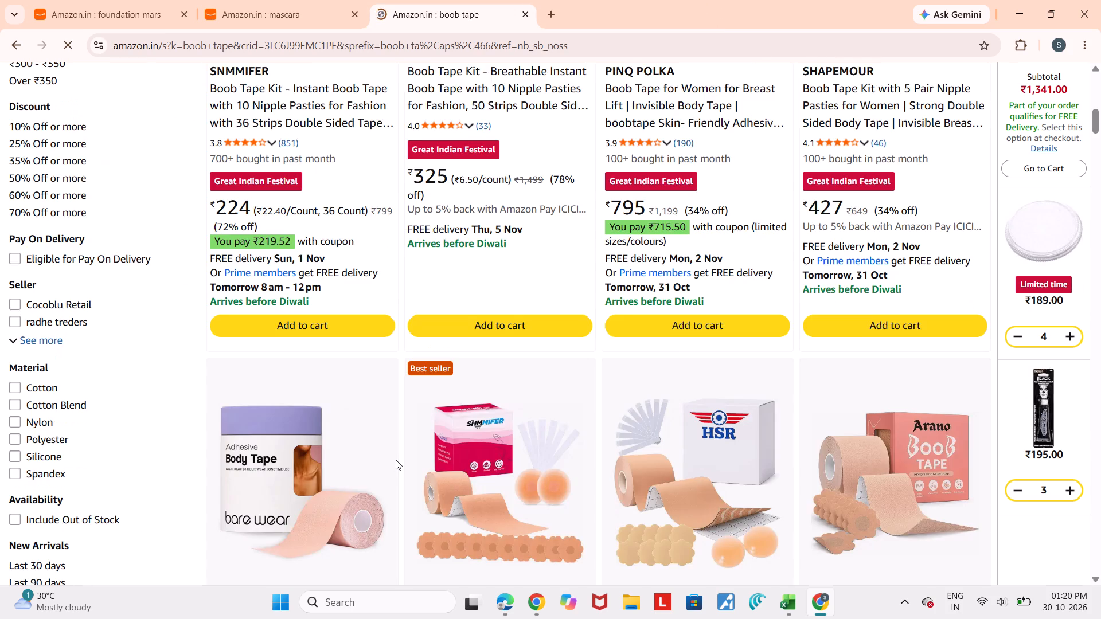
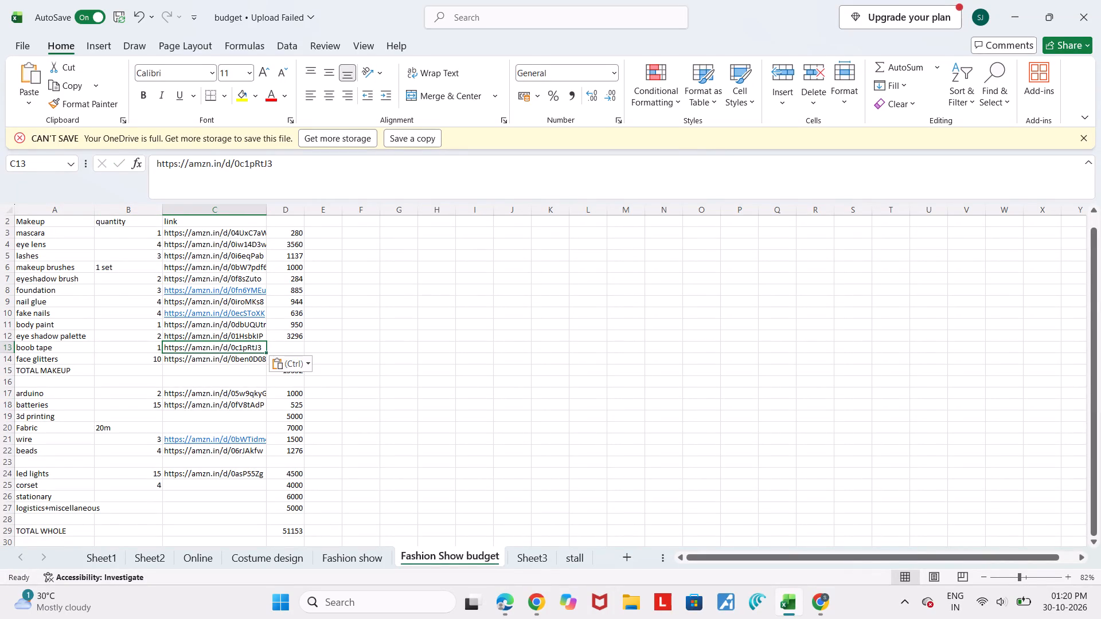
Check the PINQ POLKA boob tape price on Amazon in Chrome and enter 795 as the boob tape cost in the Excel sheet.
left_click(305, 344)
left_click(290, 343)
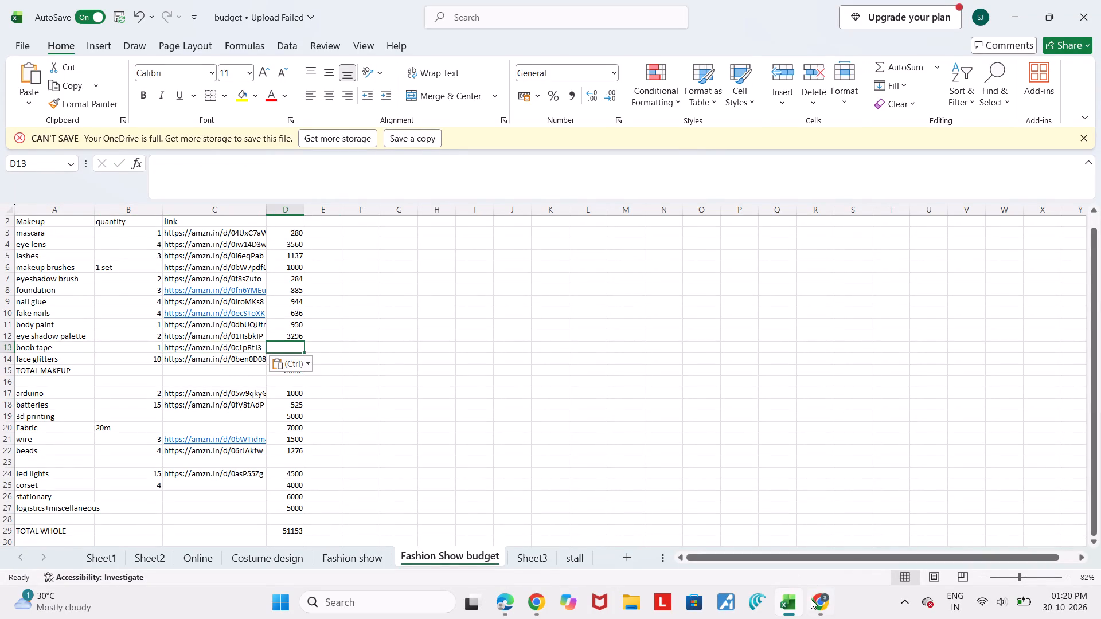
left_click(811, 600)
scroll(746, 244, "up", 6)
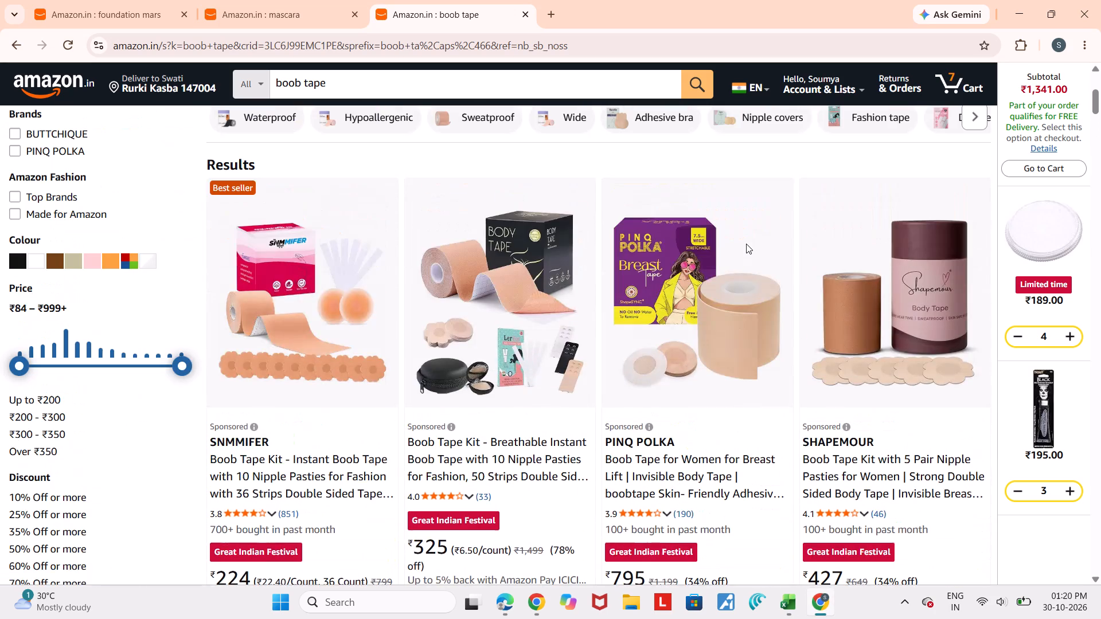
scroll(746, 244, "up", 1)
left_click(830, 609)
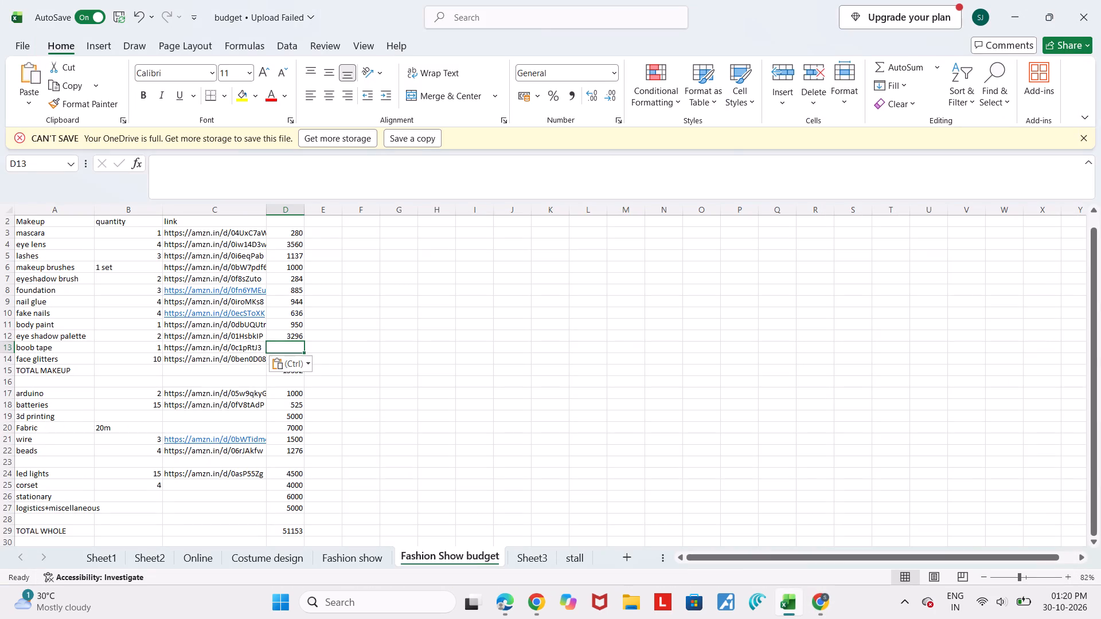
double_click(282, 344)
type("795")
key("Return")
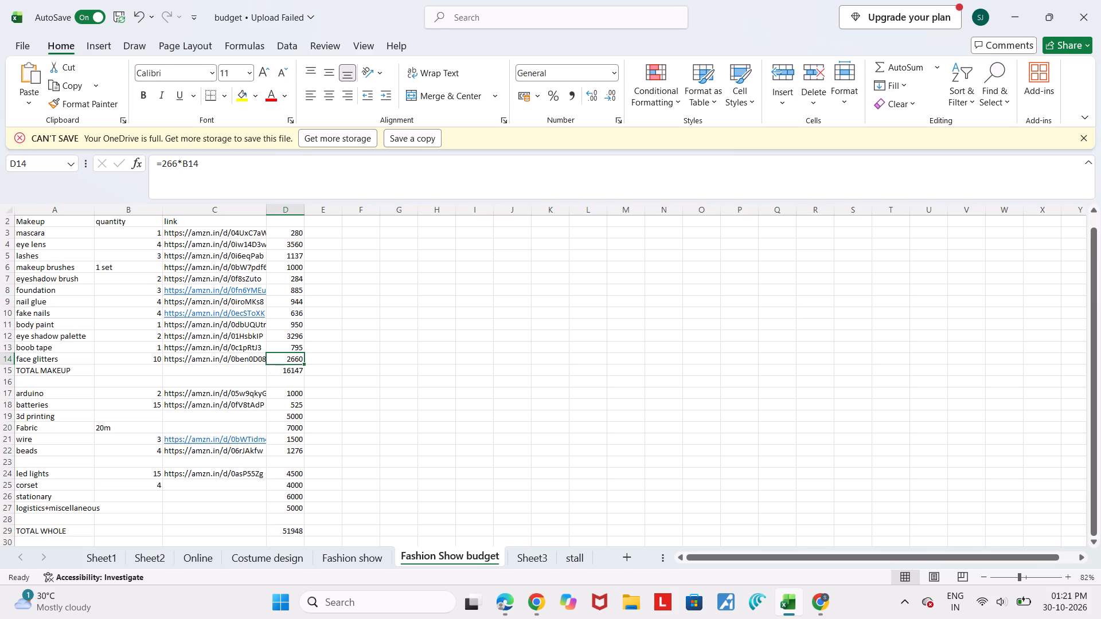
Clear the cost formula and the quantity in the Fabric row.
left_click(299, 426)
double_click(299, 426)
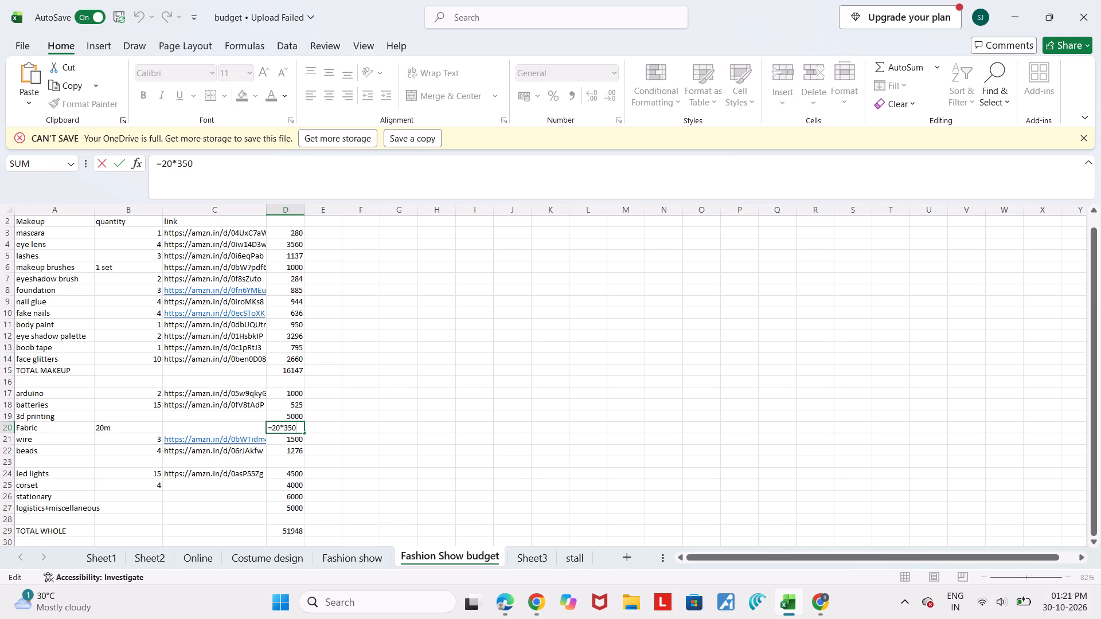
key("BackSpace")
key("BackSpace")
key("BackSpace")
key("BackSpace")
key("BackSpace")
key("BackSpace")
key("BackSpace")
left_click(136, 426)
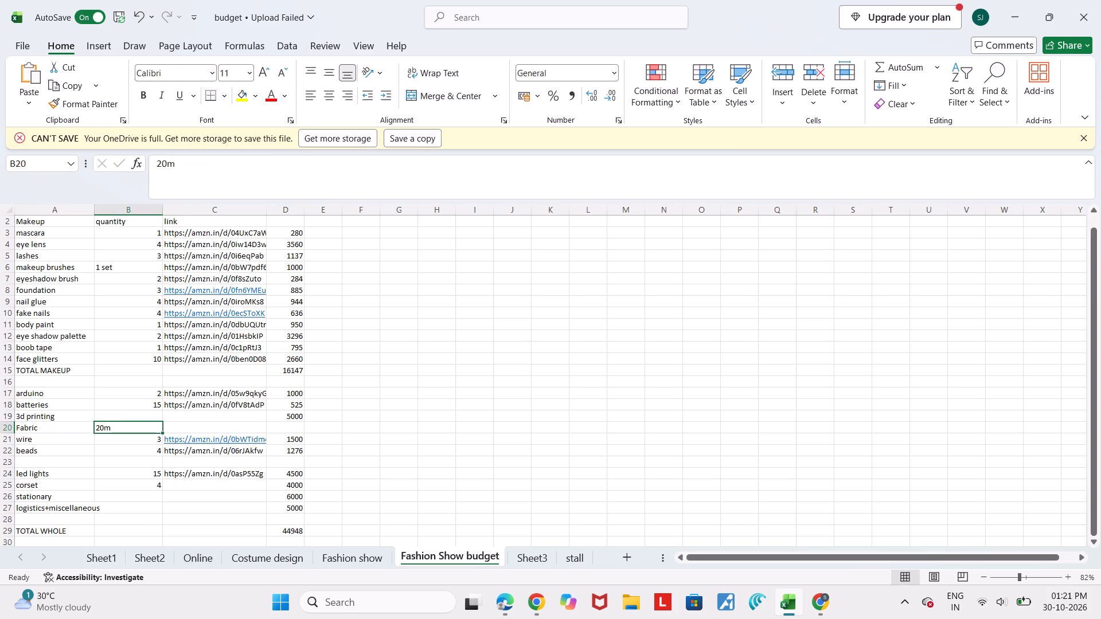
double_click(136, 426)
key("BackSpace")
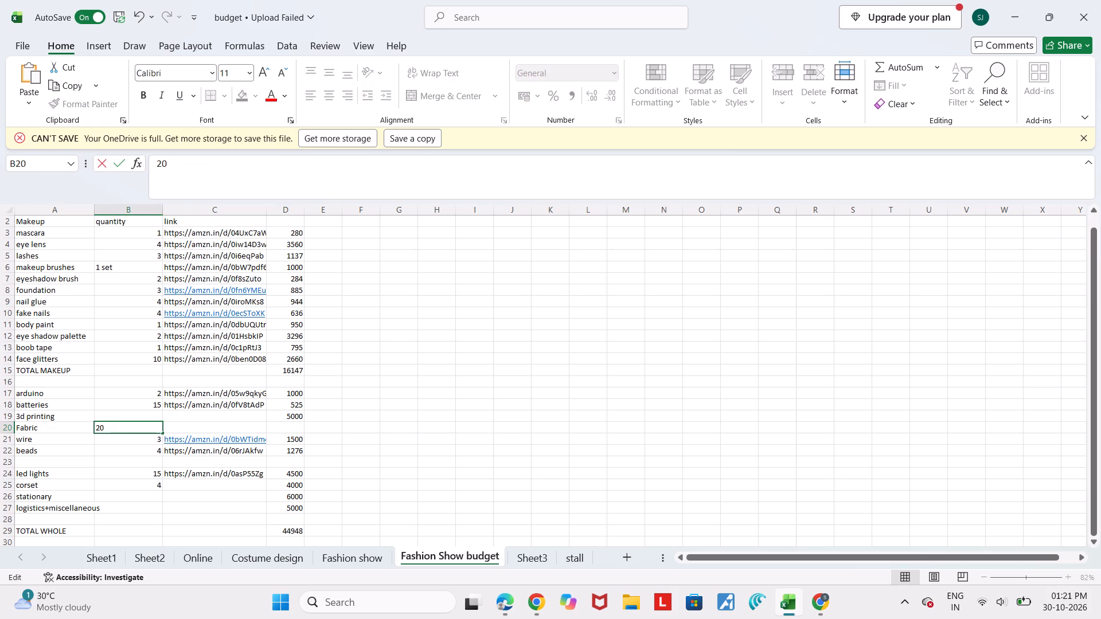
key("BackSpace")
key("BackSpace")
key("BackSpace")
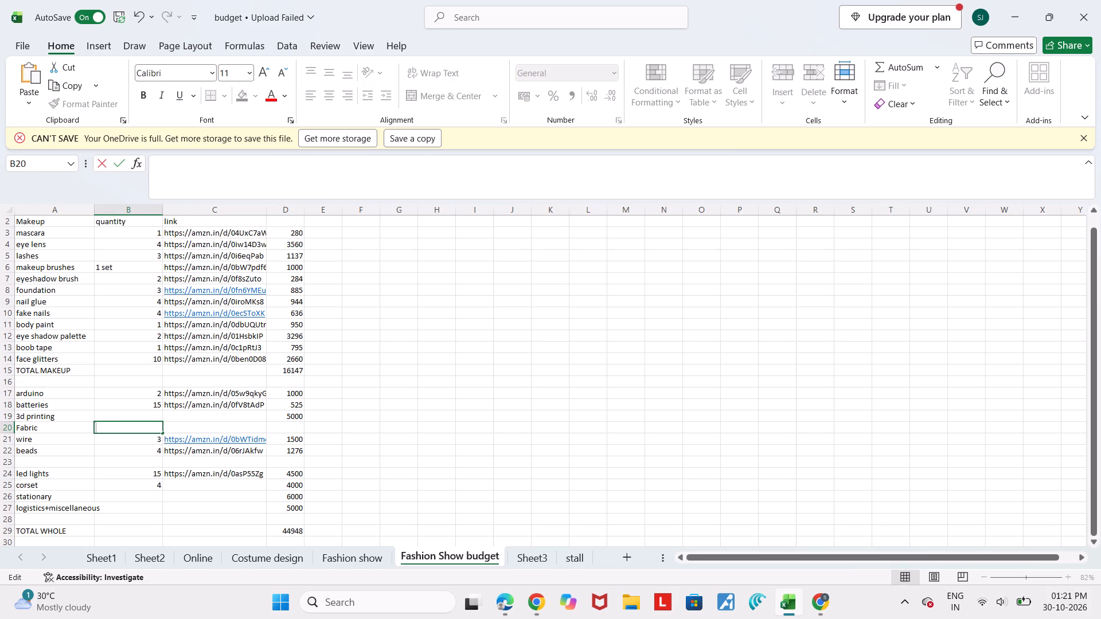
Enter 20000 as the Fabric cost.
left_click(284, 430)
double_click(284, 430)
type("20000")
key("Return")
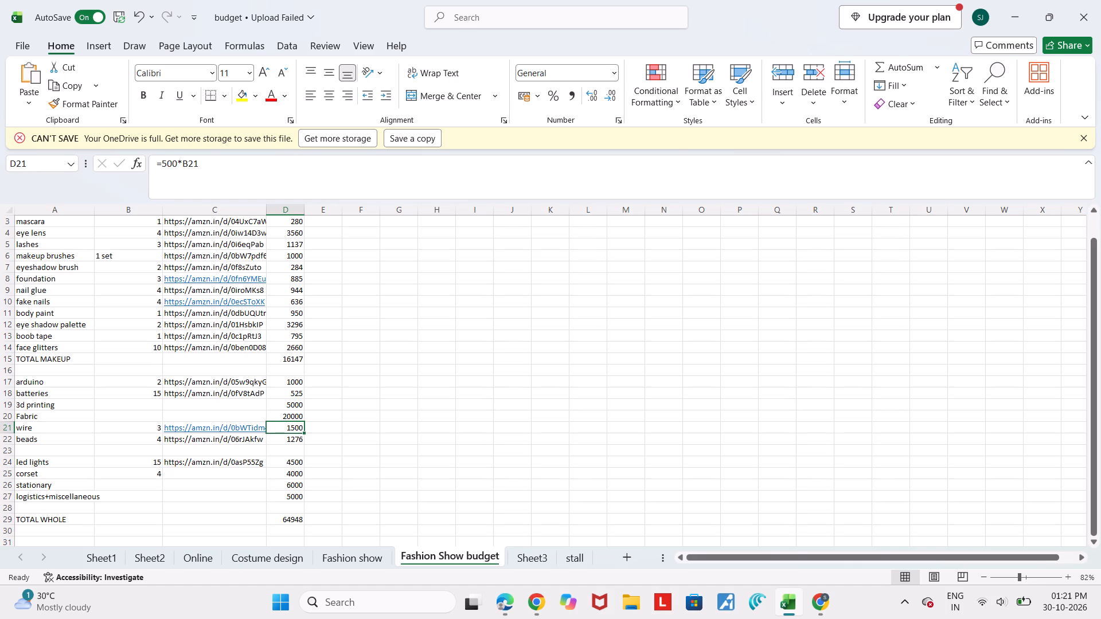
Delete the 3d printing item's cost and replace its name with "Outsourcing clothes".
left_click(295, 403)
key("Delete")
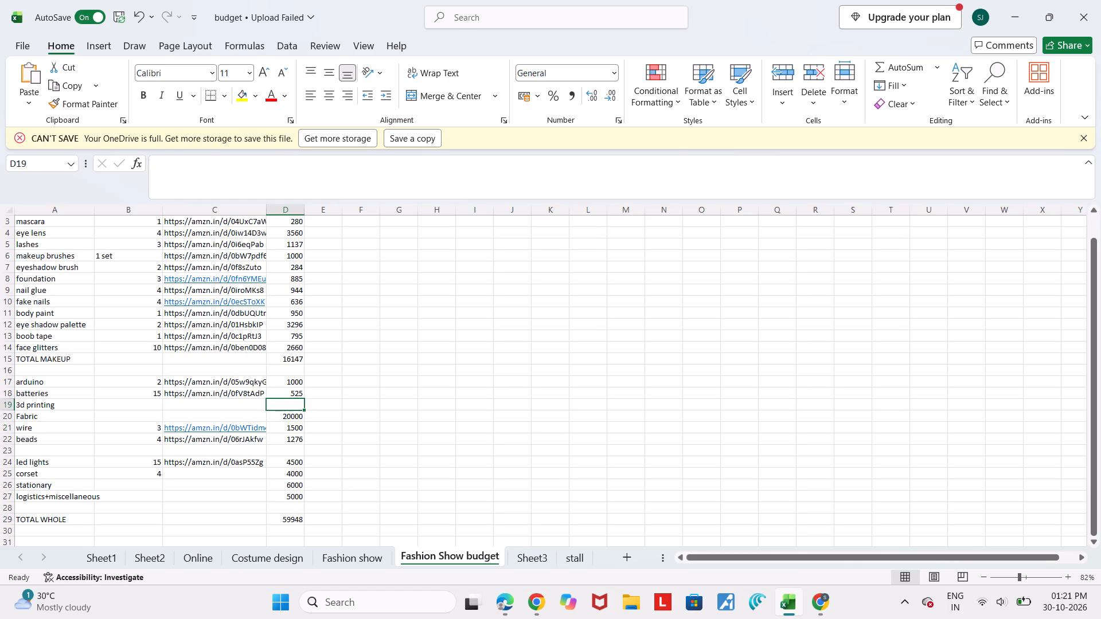
left_click(77, 405)
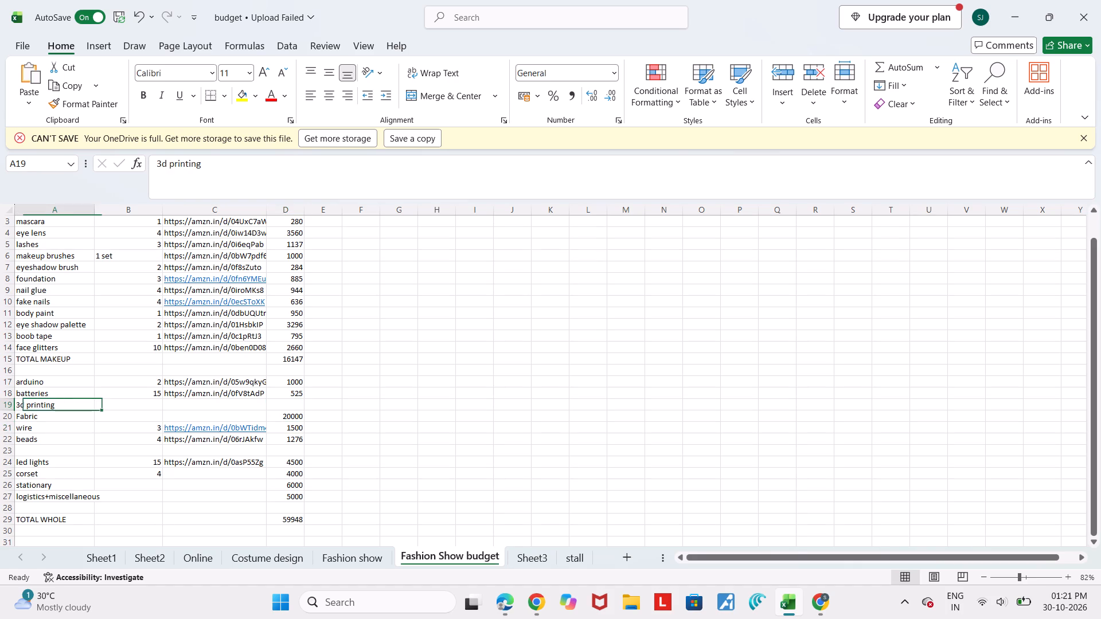
key("Delete")
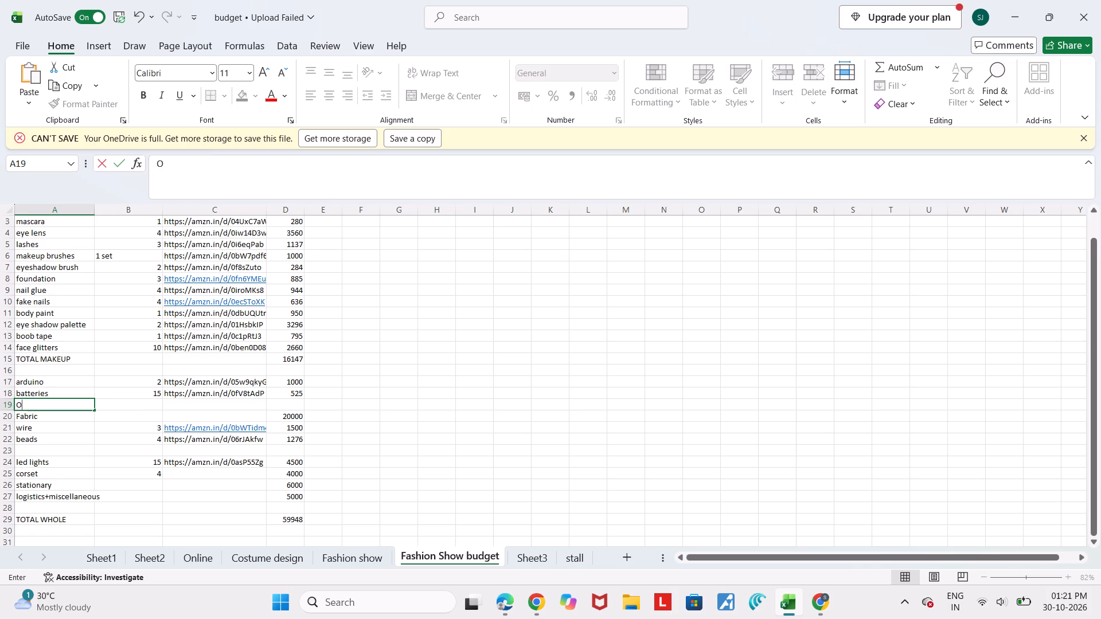
key("BackSpace")
type("utsourcing clothes")
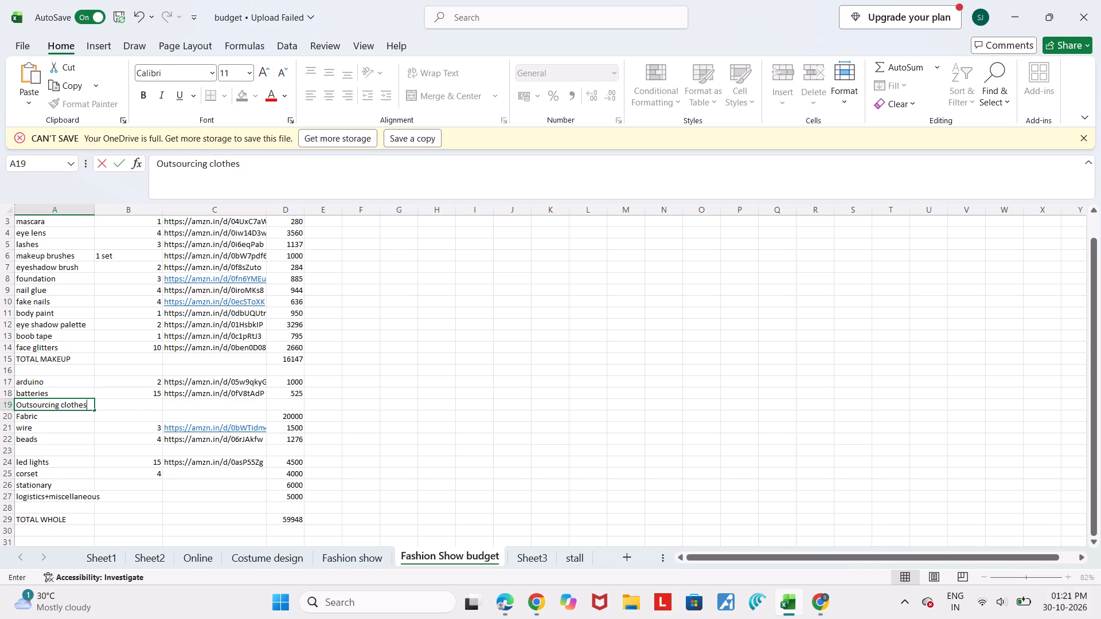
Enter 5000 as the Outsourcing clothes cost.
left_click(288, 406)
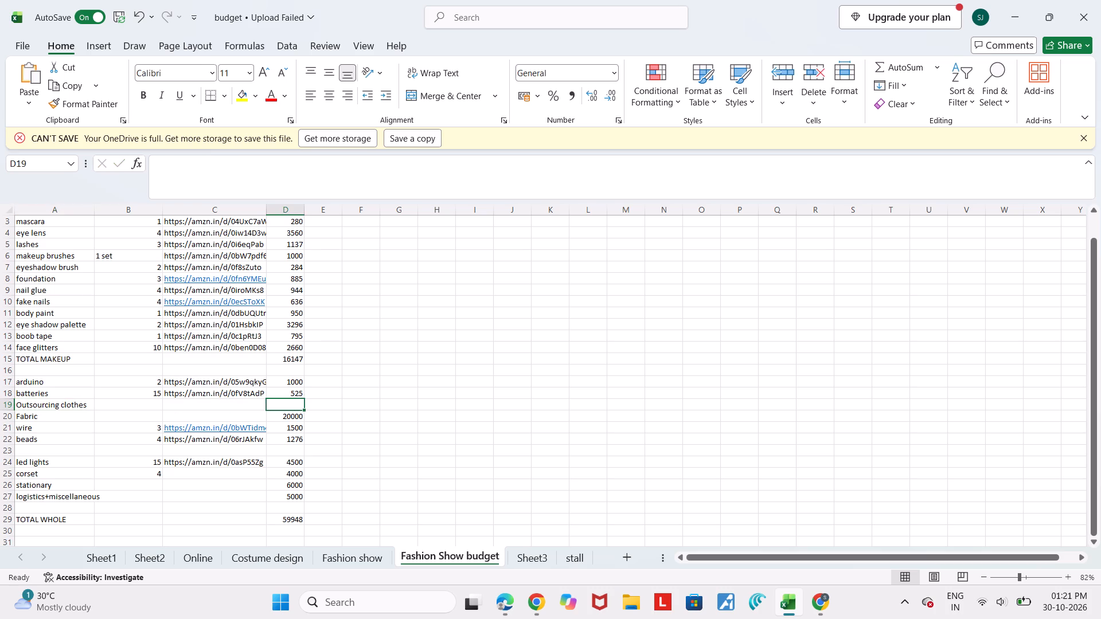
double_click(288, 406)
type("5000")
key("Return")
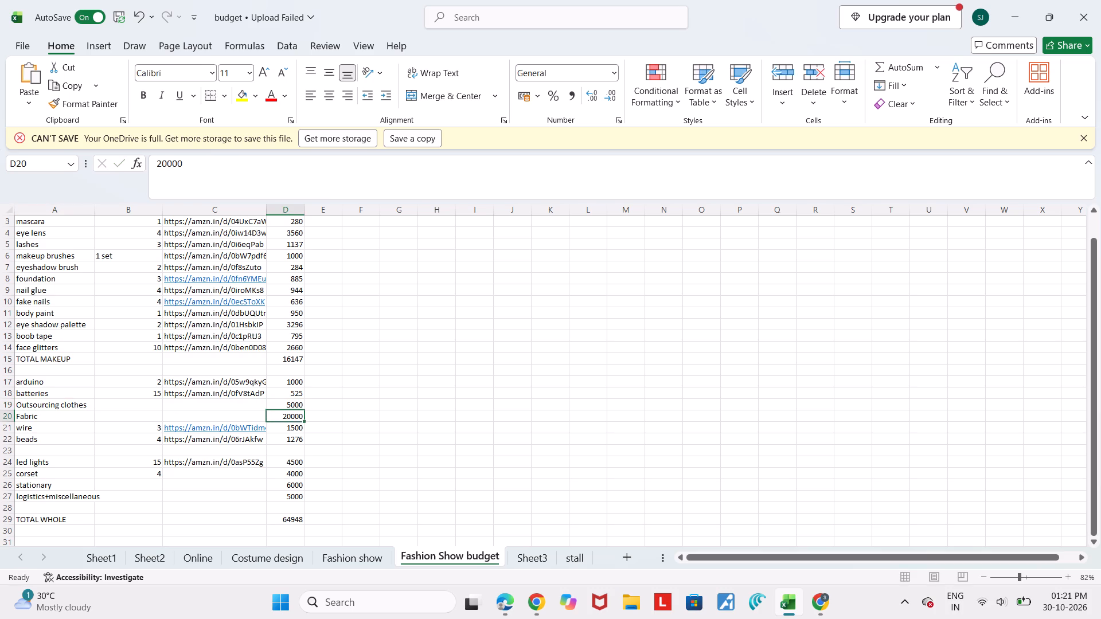
Change the Outsourcing clothes cost to 8000.
double_click(288, 402)
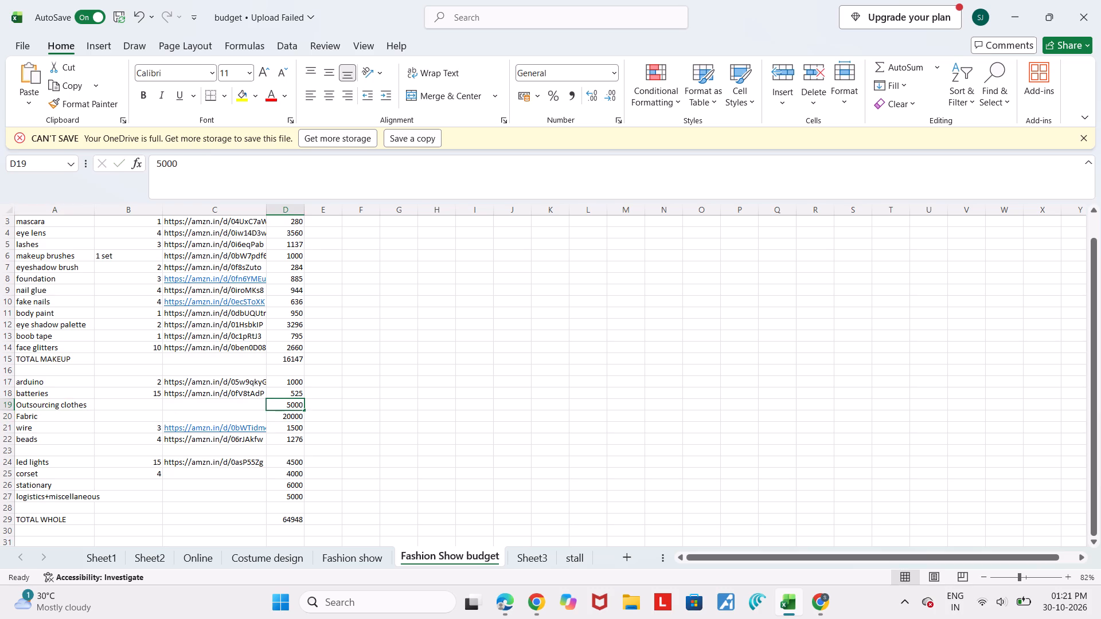
key("Delete")
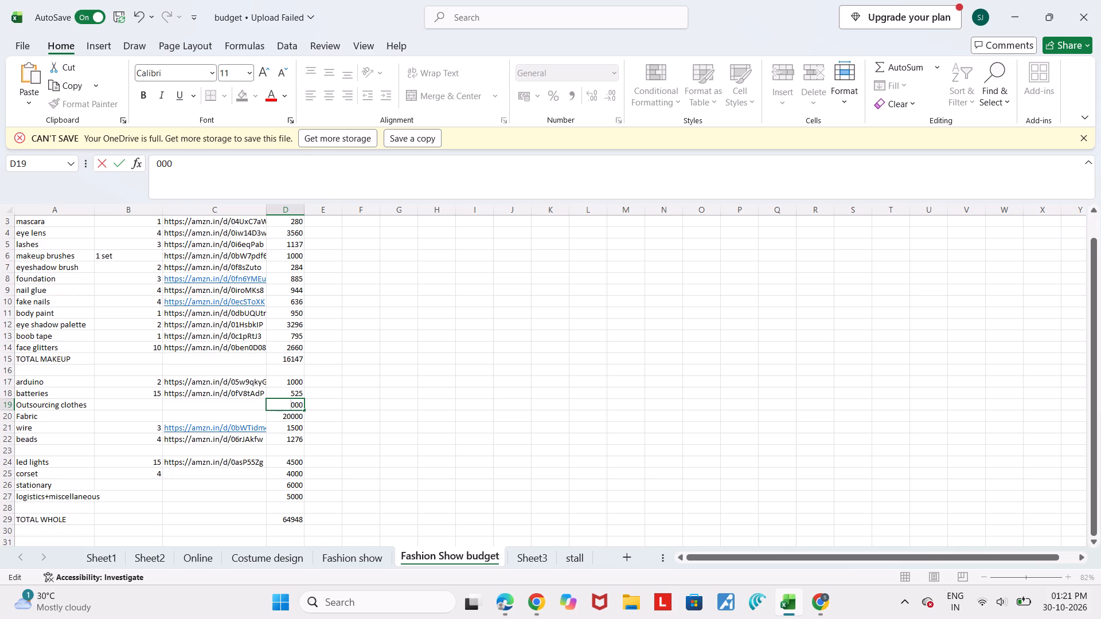
key("8")
key("Return")
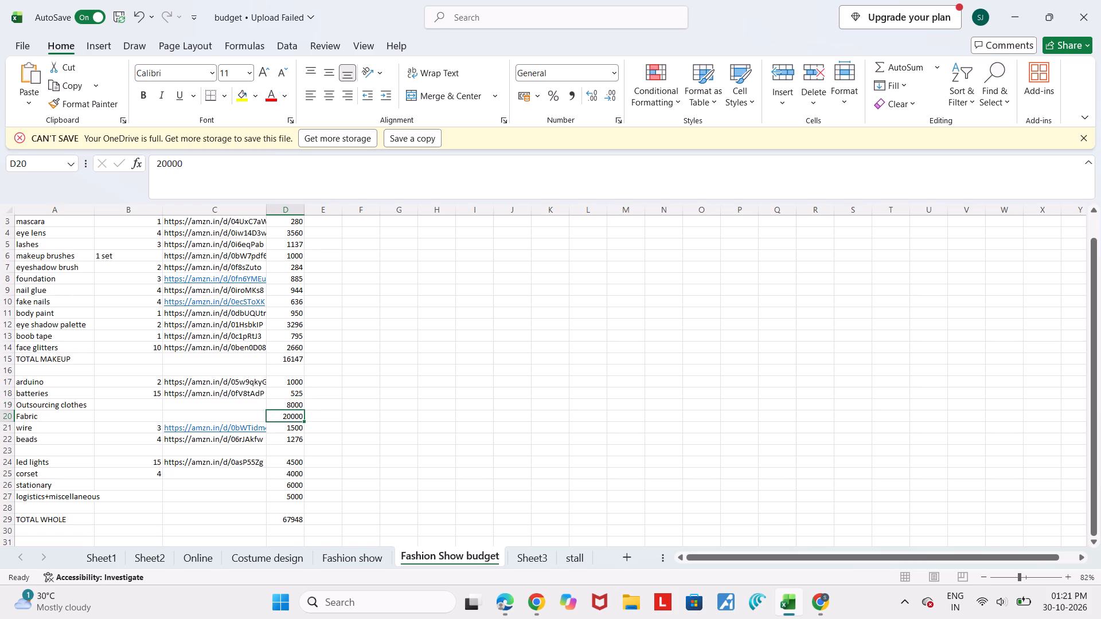
Set the wire quantity to 10.
scroll(288, 402, "down", 1)
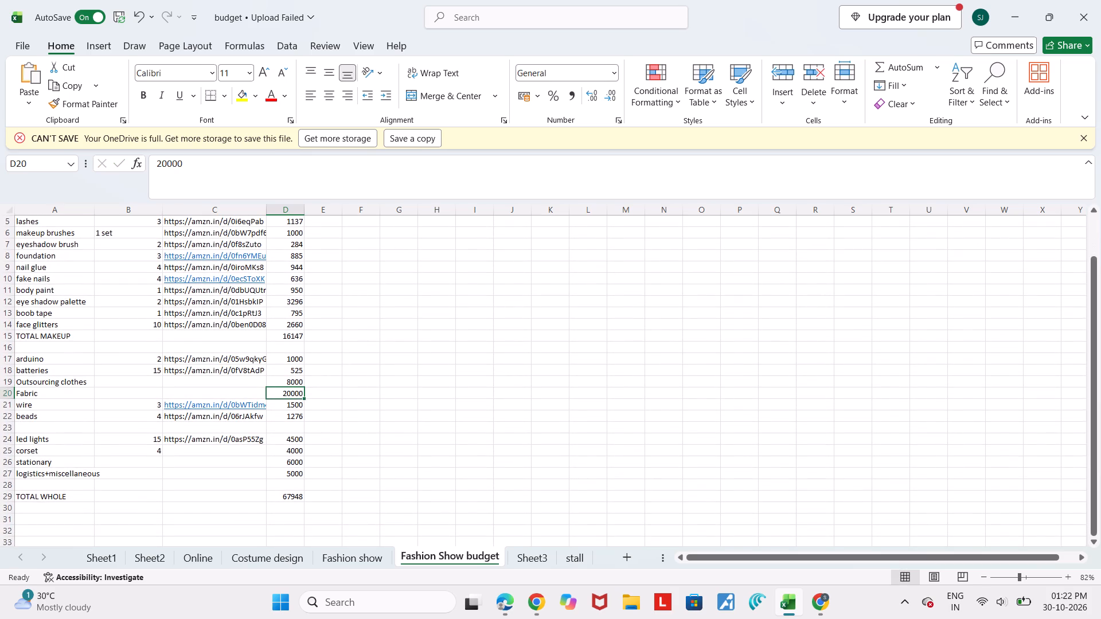
double_click(155, 401)
key("Delete")
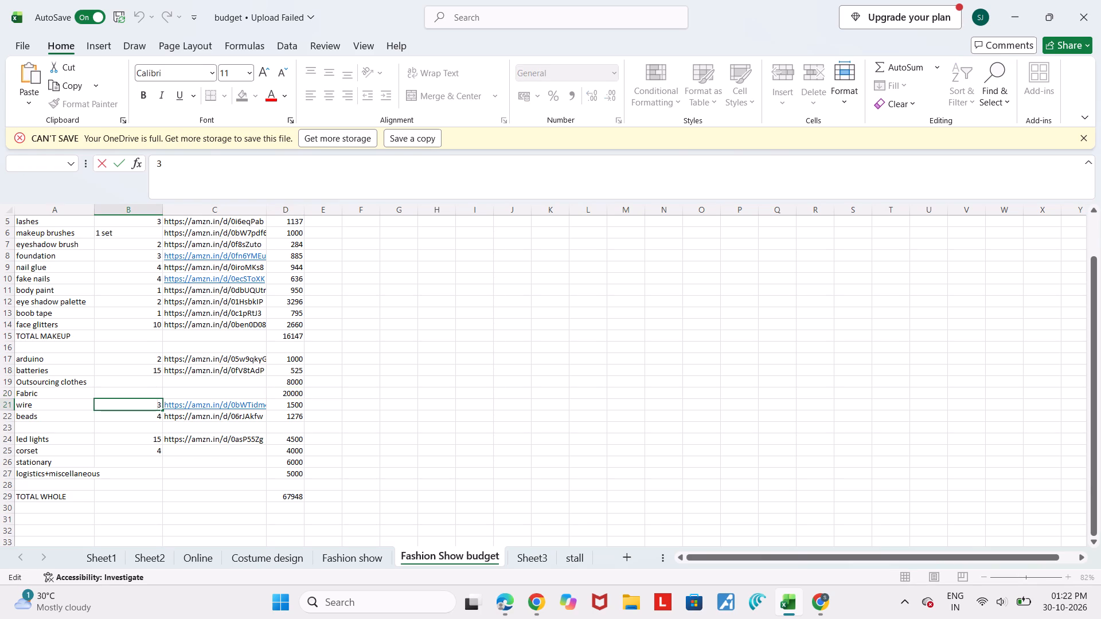
type("10")
key("Return")
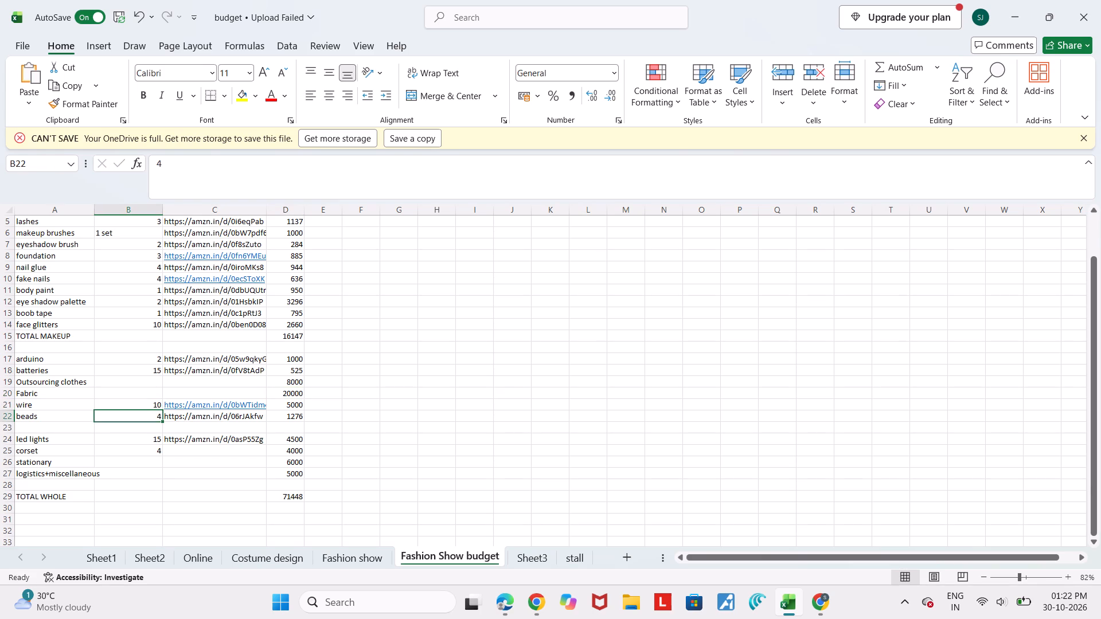
Set the beads quantity to 15.
double_click(155, 419)
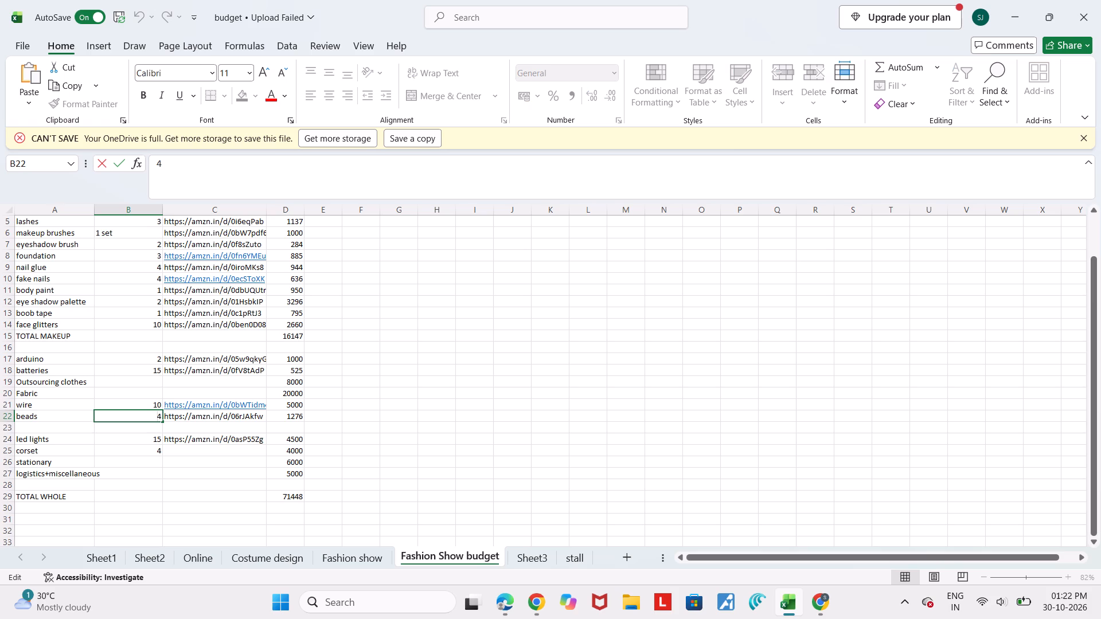
key("Delete")
type("15")
key("Return")
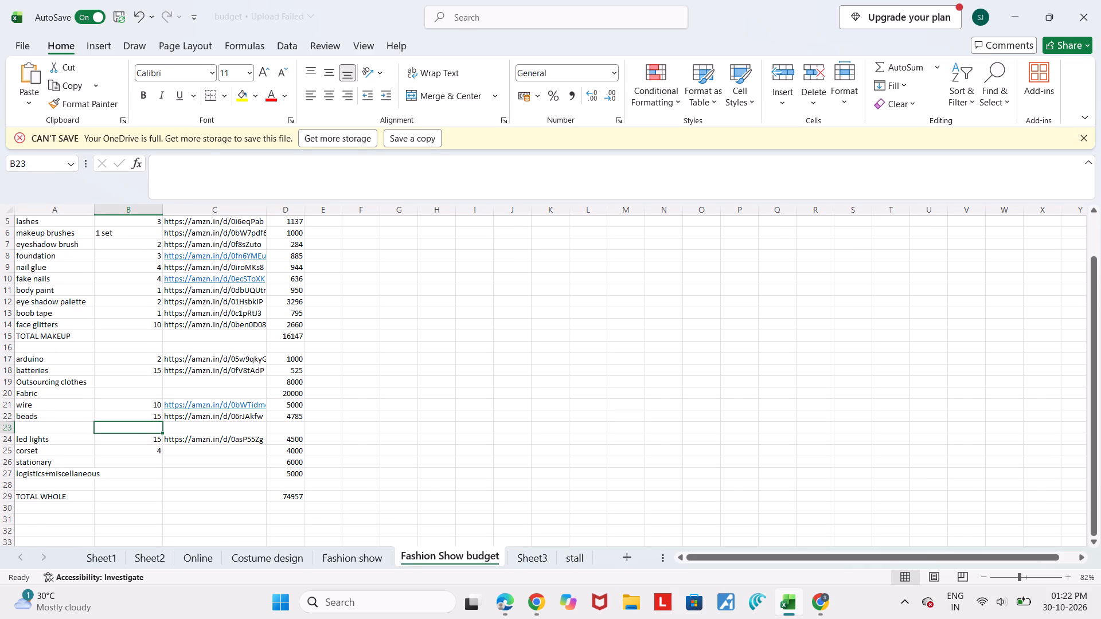
Dismiss the storage warning bar above the sheet and collapse the formula bar to a single line.
left_click(343, 400)
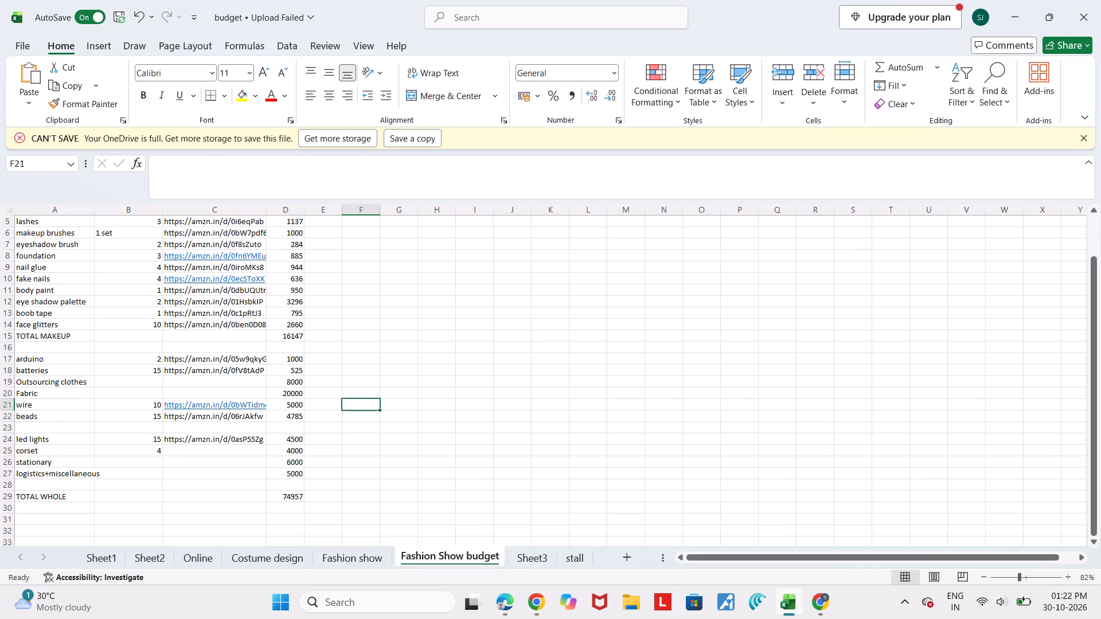
scroll(343, 400, "up", 1)
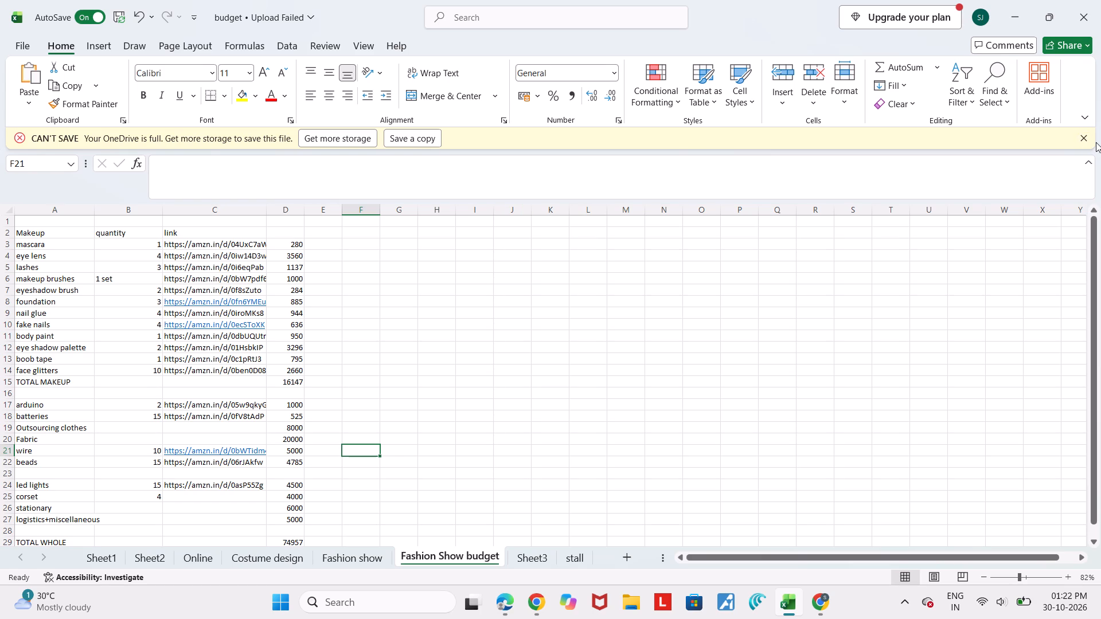
left_click_drag(1096, 142, 1082, 139)
triple_click(1082, 139)
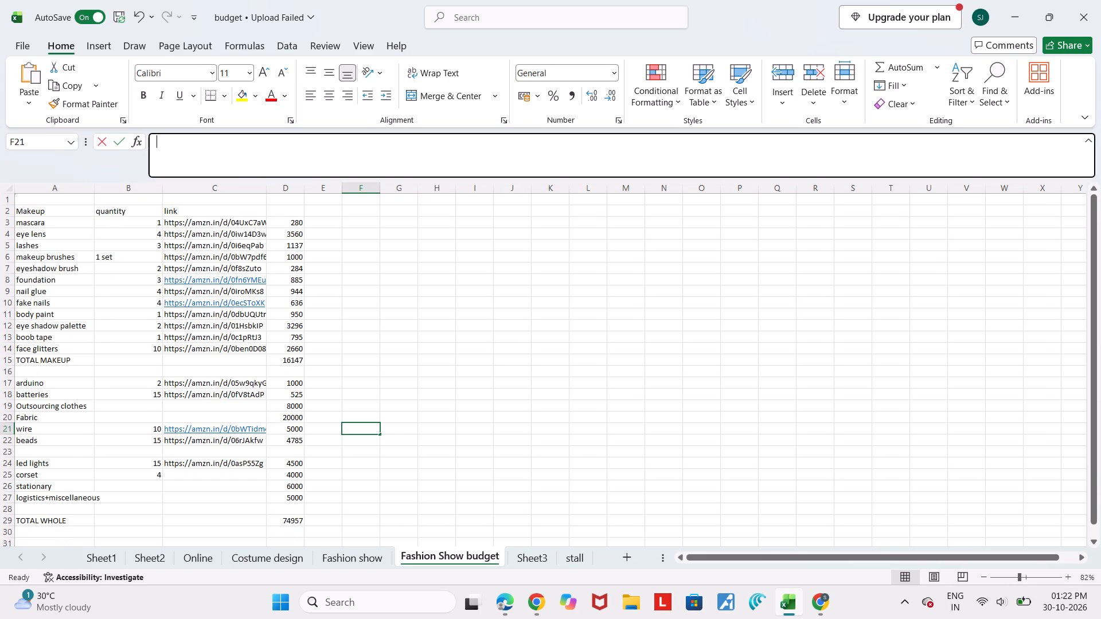
left_click_drag(1099, 141, 1082, 140)
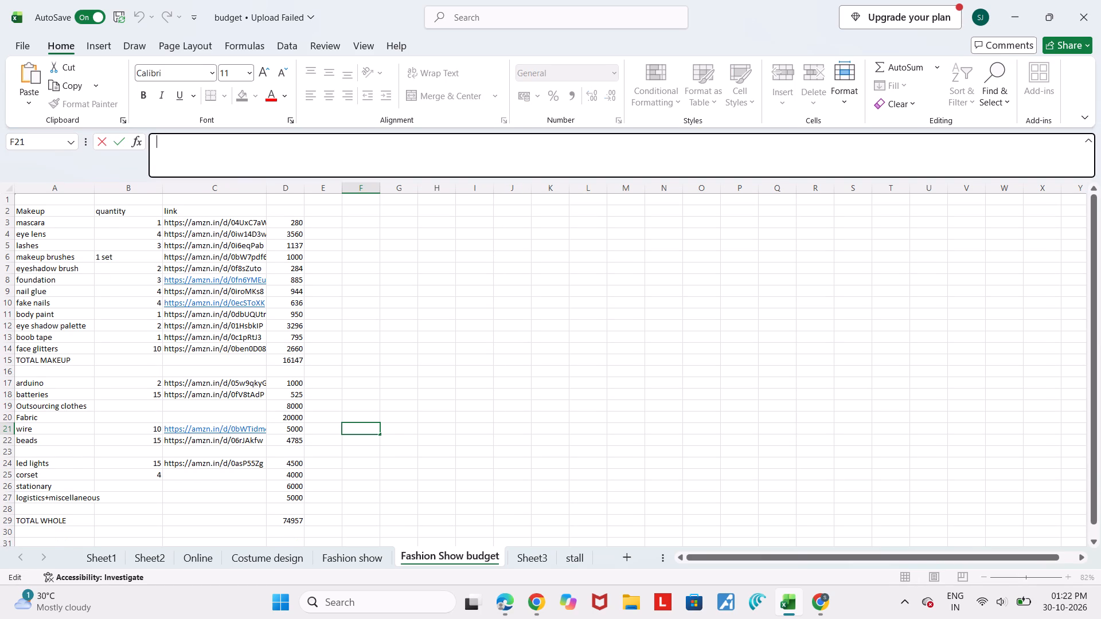
left_click(1082, 140)
left_click(1088, 142)
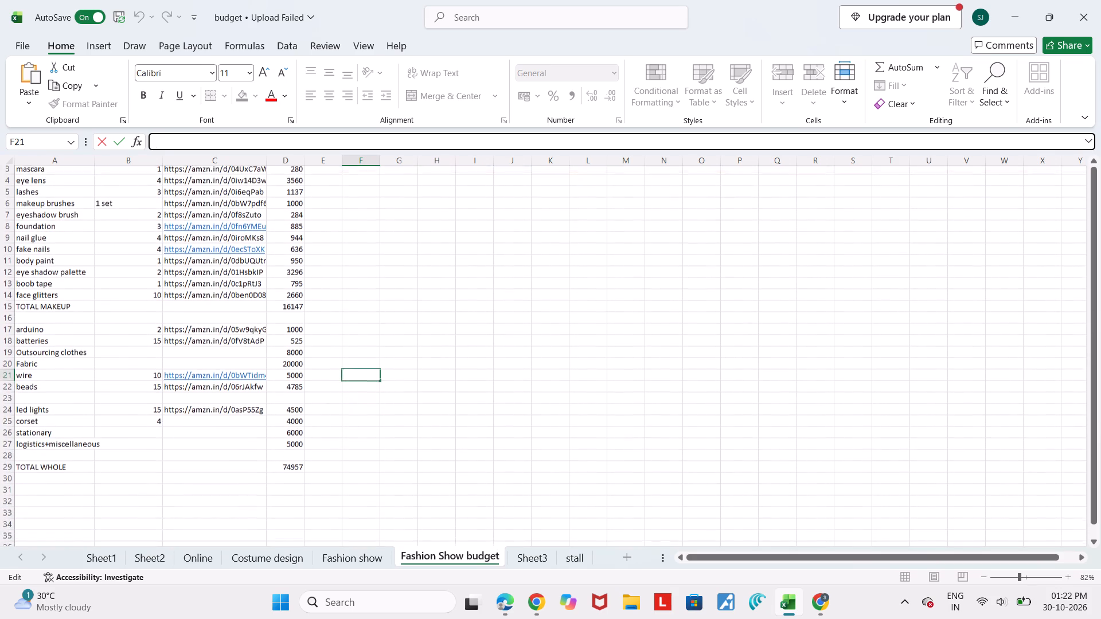
Set the led lights quantity to 20.
scroll(959, 276, "up", 2)
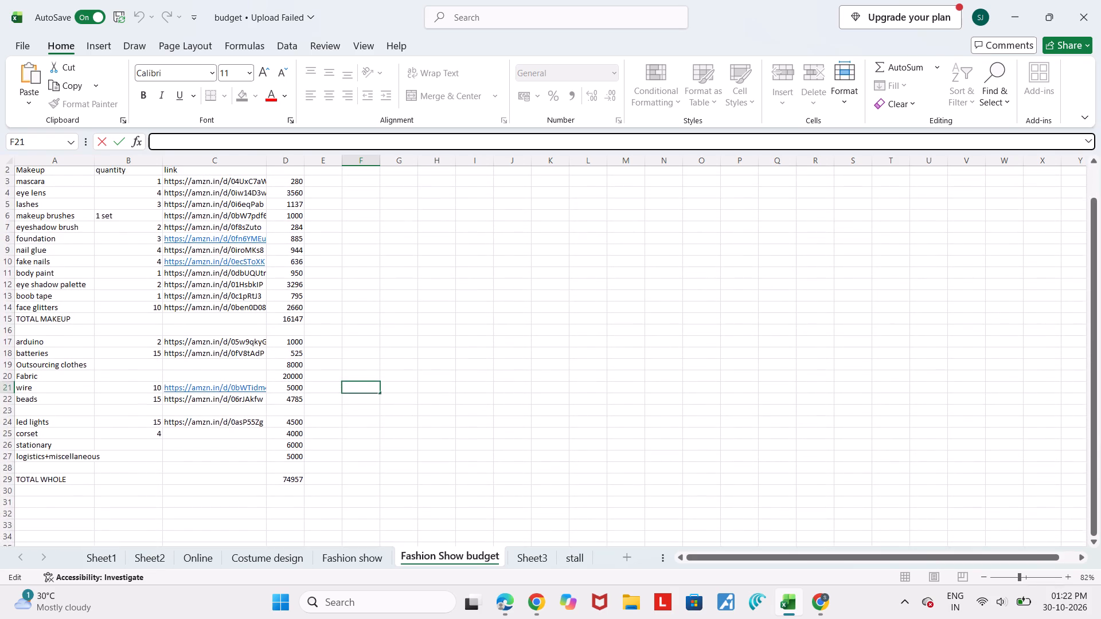
scroll(959, 276, "up", 1)
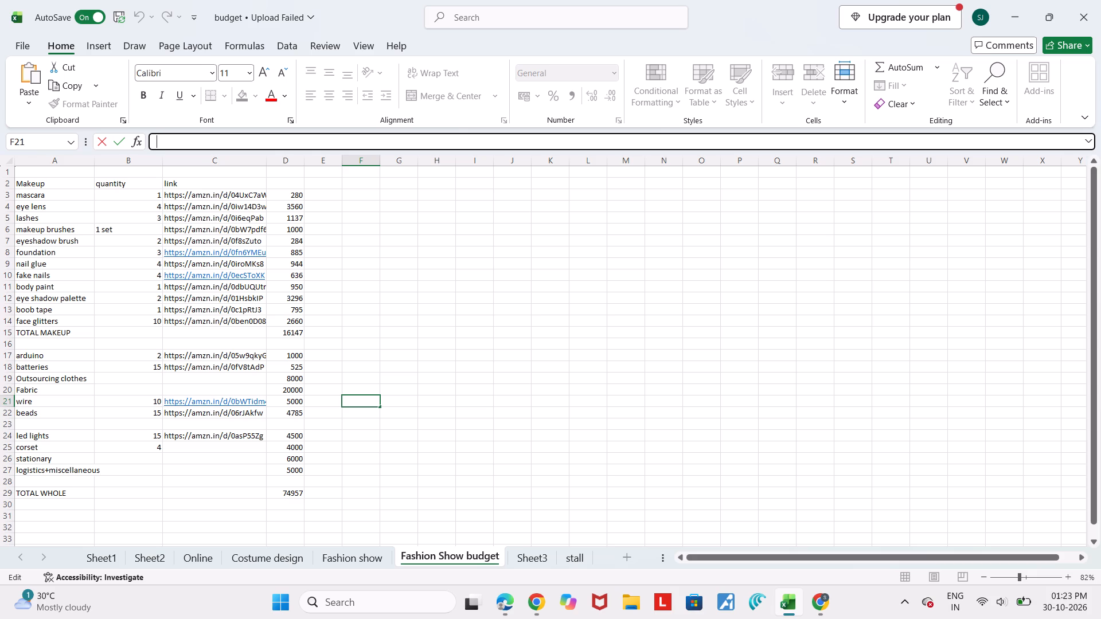
scroll(554, 399, "left", 1)
scroll(278, 393, "left", 1)
left_click(162, 440)
double_click(162, 440)
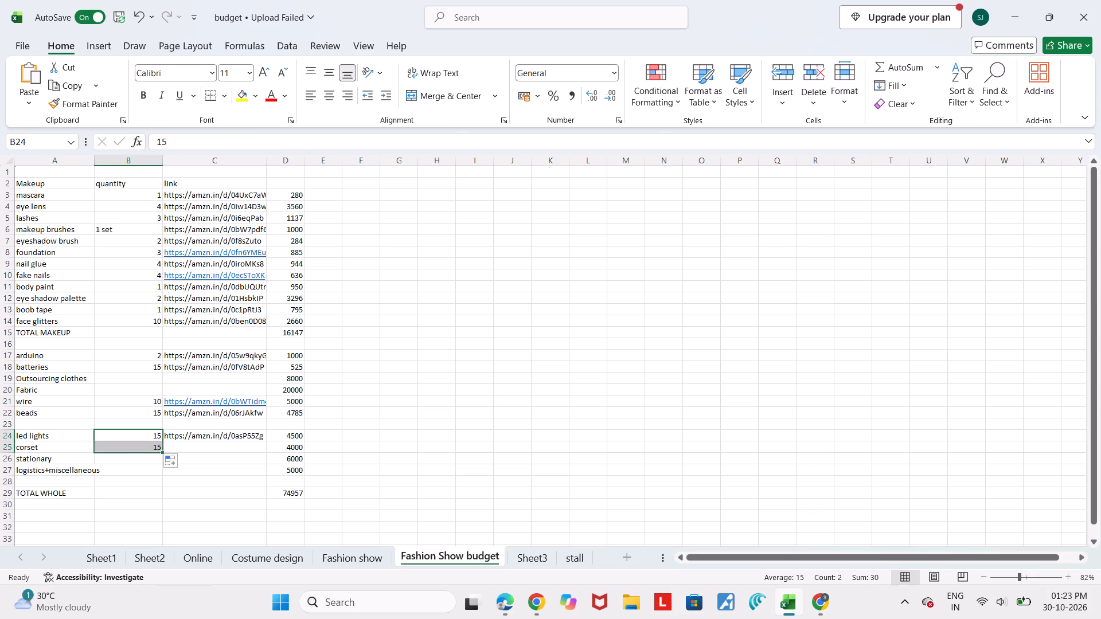
double_click(150, 432)
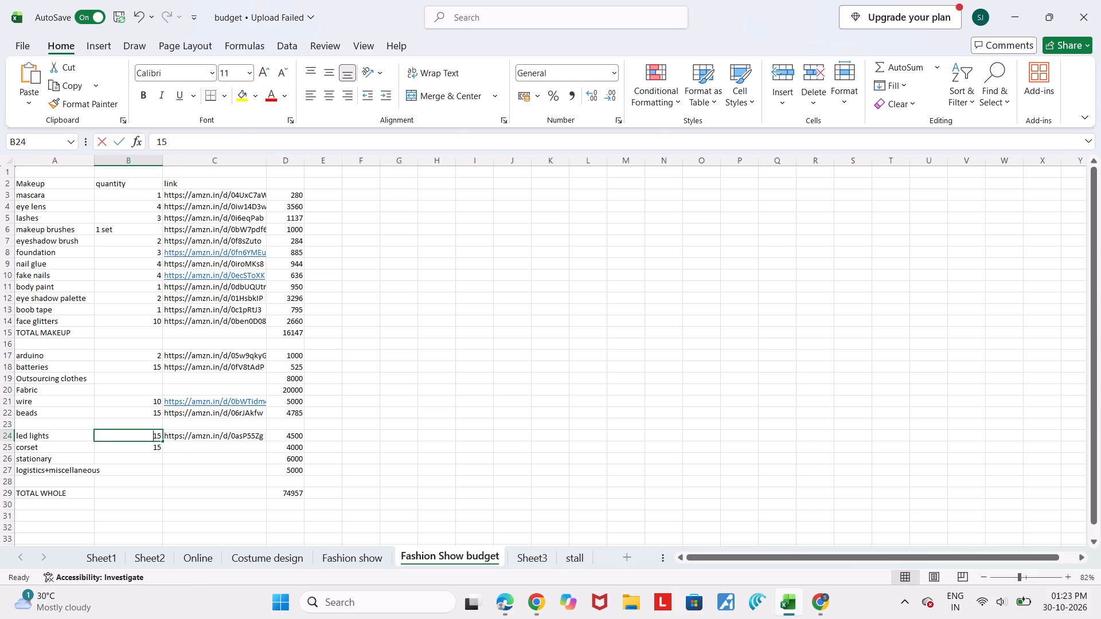
key("Delete")
key("Delete")
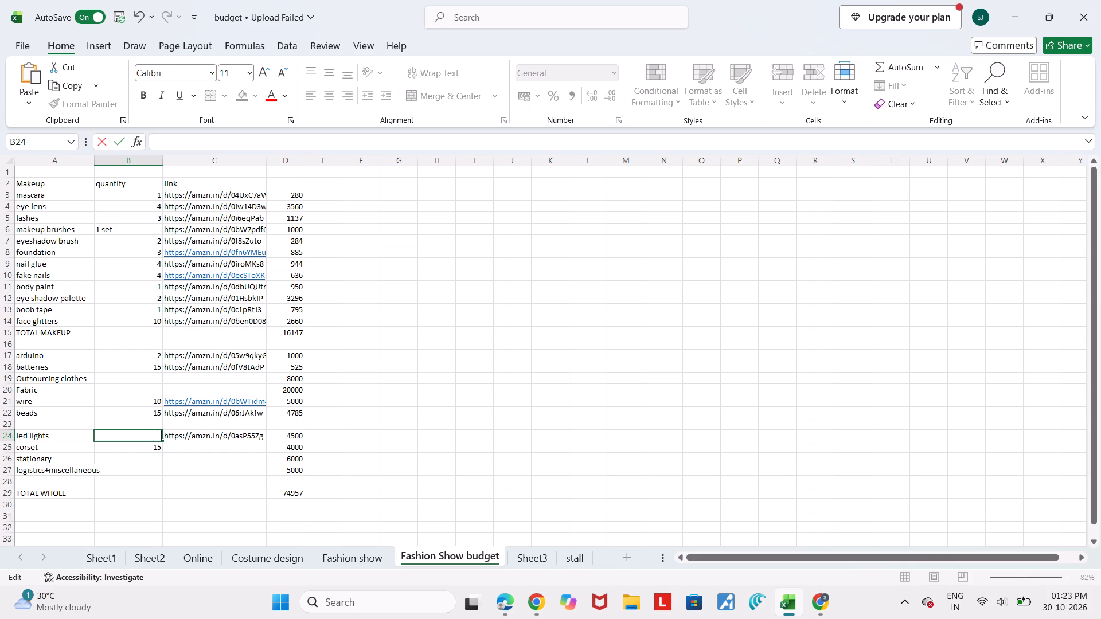
type("20")
key("Return")
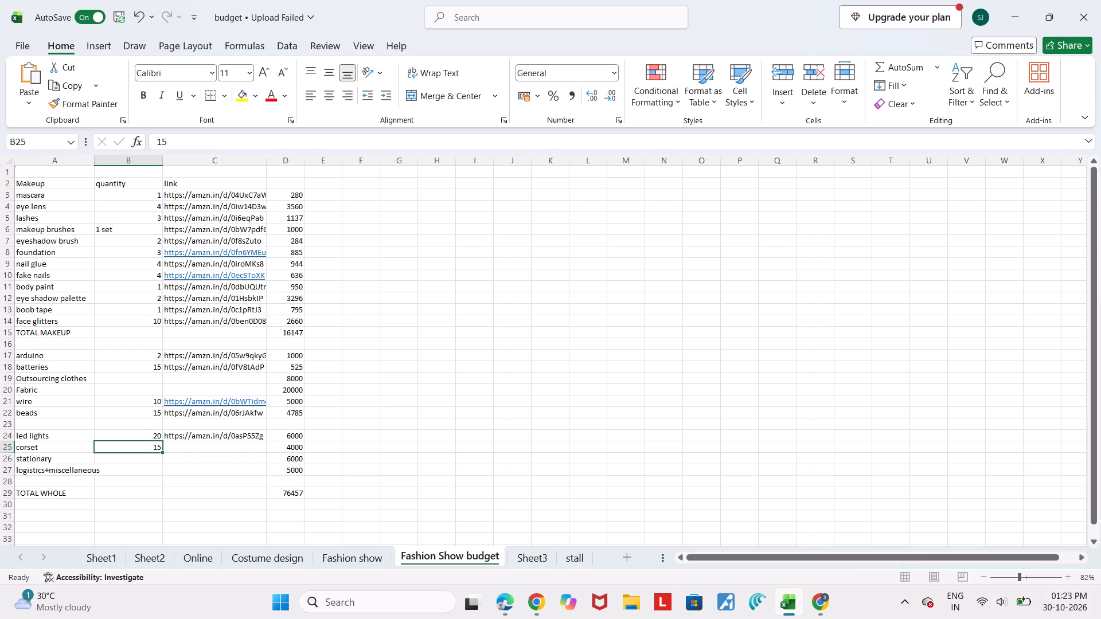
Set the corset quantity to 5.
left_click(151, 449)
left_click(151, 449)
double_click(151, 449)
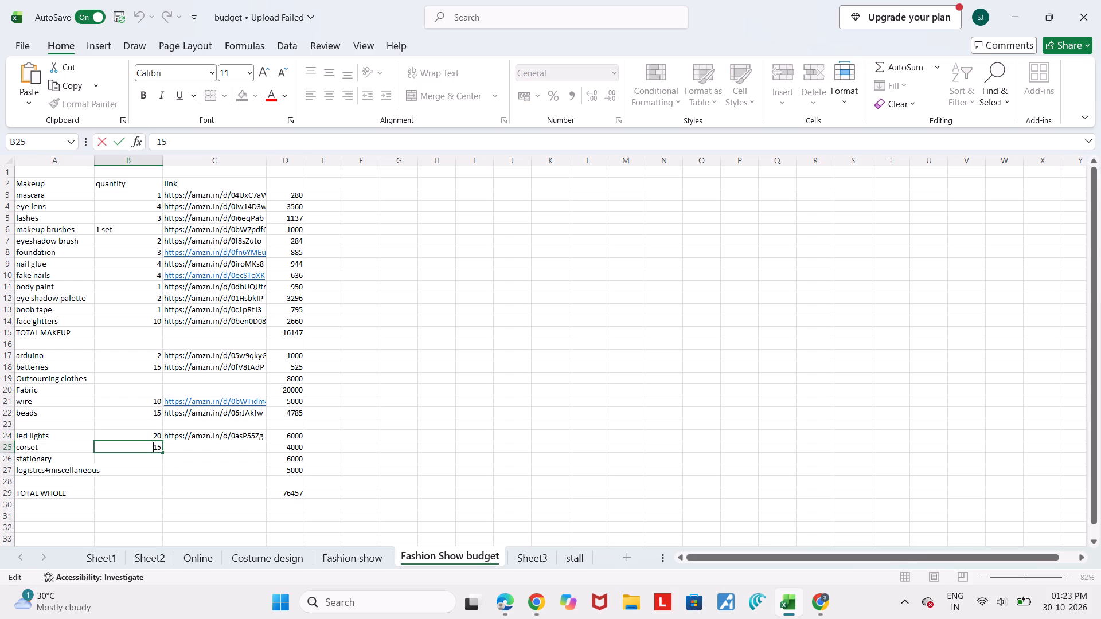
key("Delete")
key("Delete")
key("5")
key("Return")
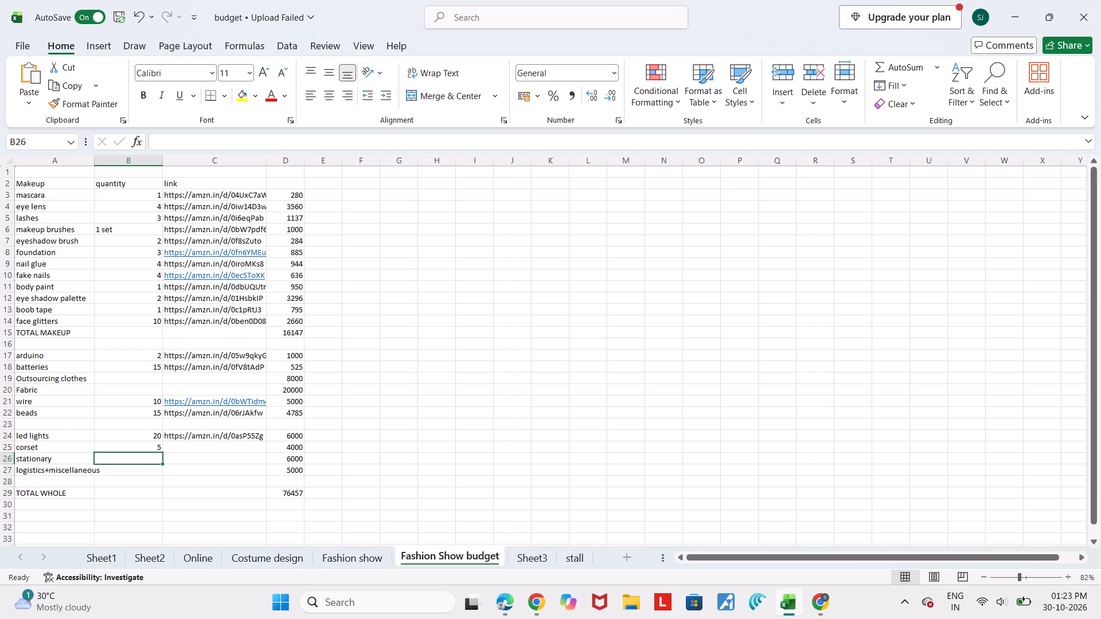
Set the corset quantity to 4.
double_click(163, 444)
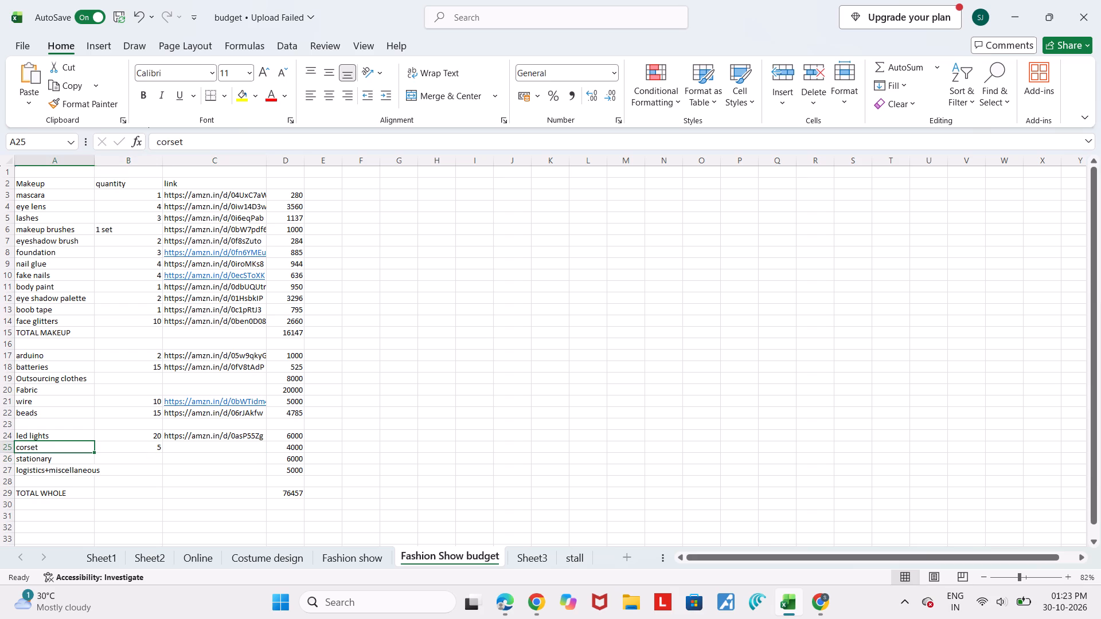
double_click(154, 448)
key("Delete")
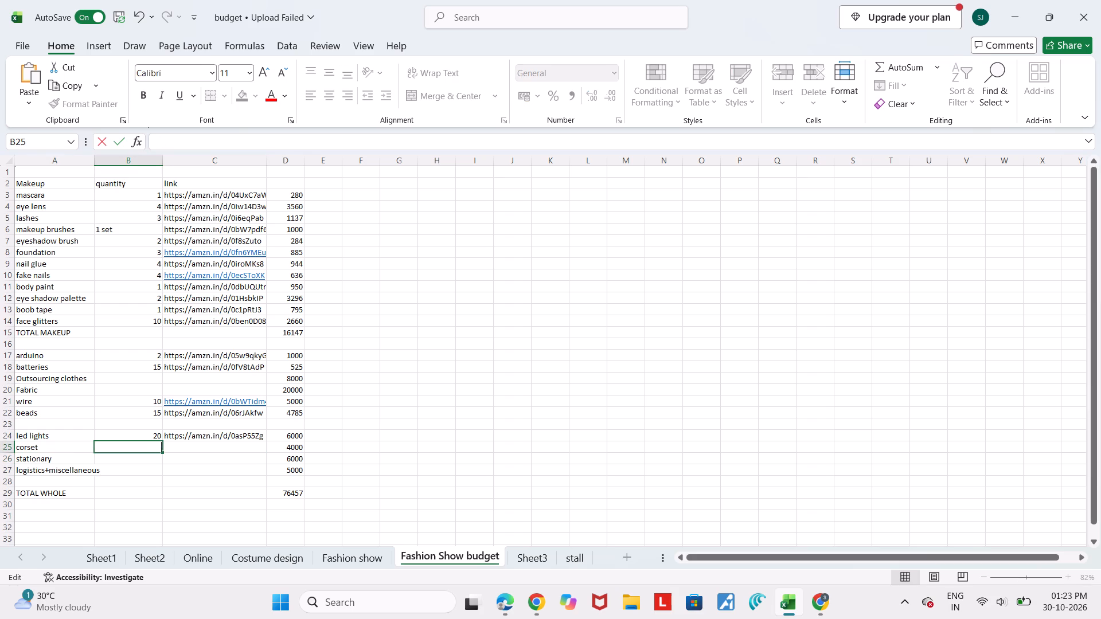
key("4")
key("Return")
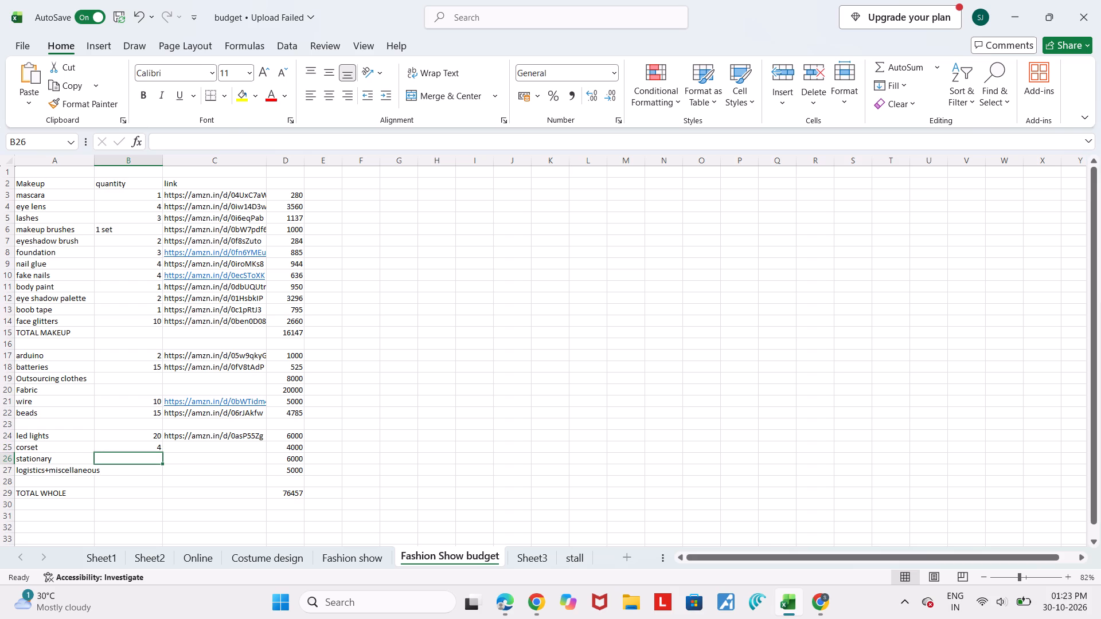
Add a Refreshments item in the empty row between logistics+miscellaneous and TOTAL WHOLE.
left_click(72, 426)
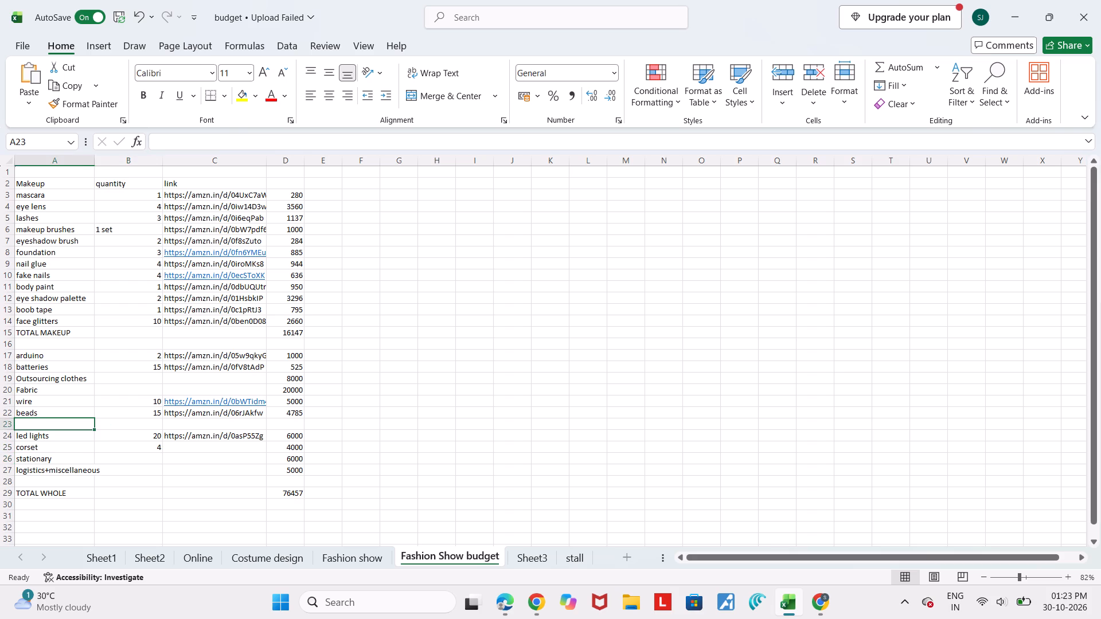
left_click(60, 484)
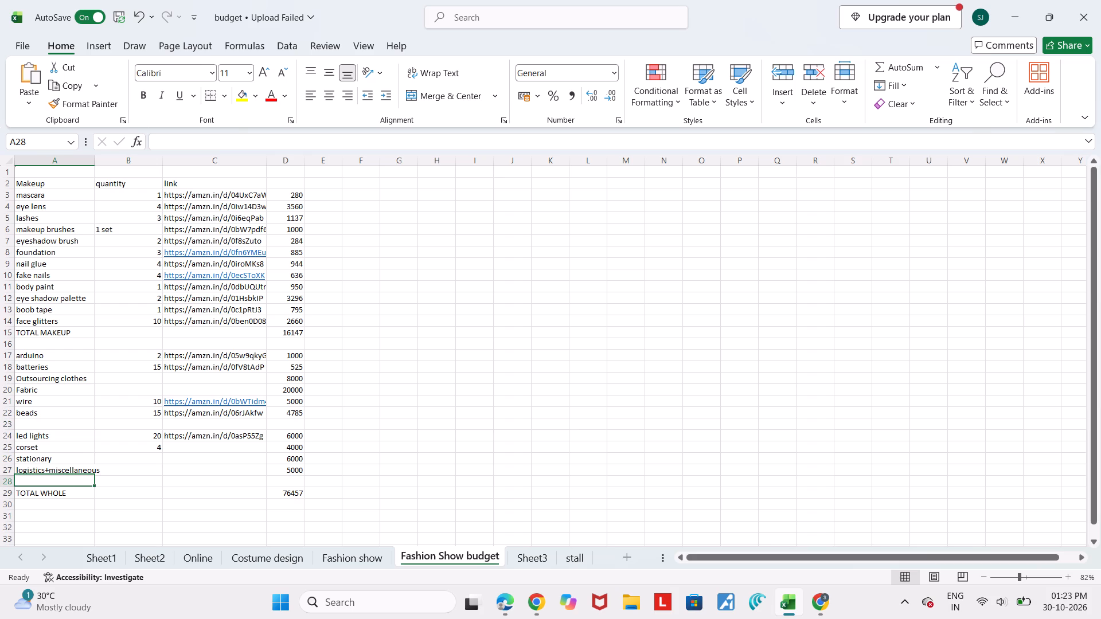
double_click(25, 479)
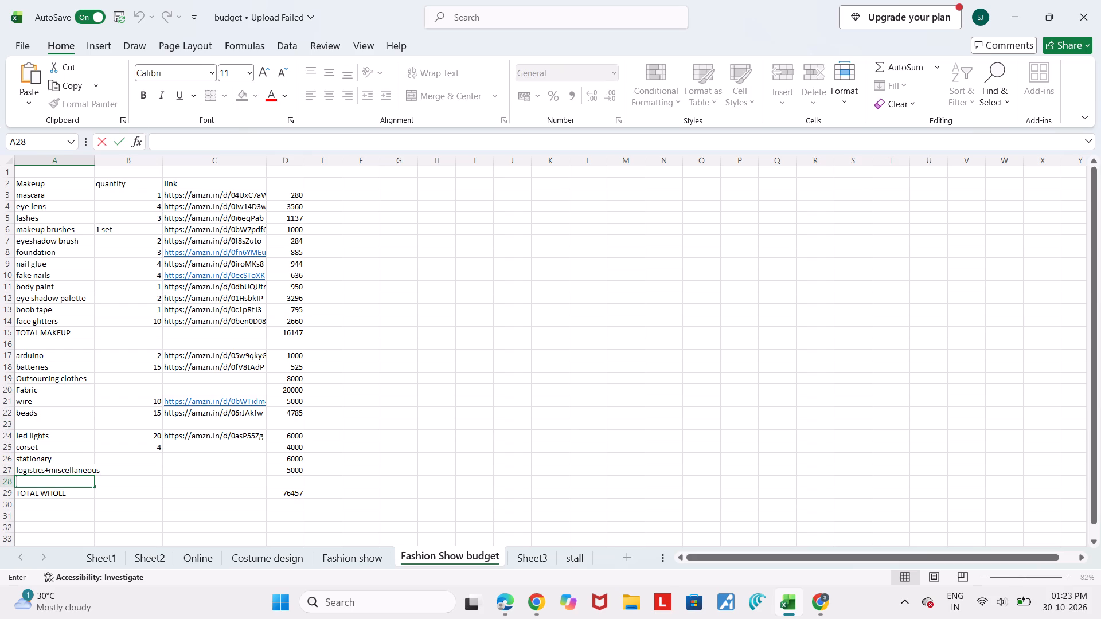
key("r")
type("efreshments")
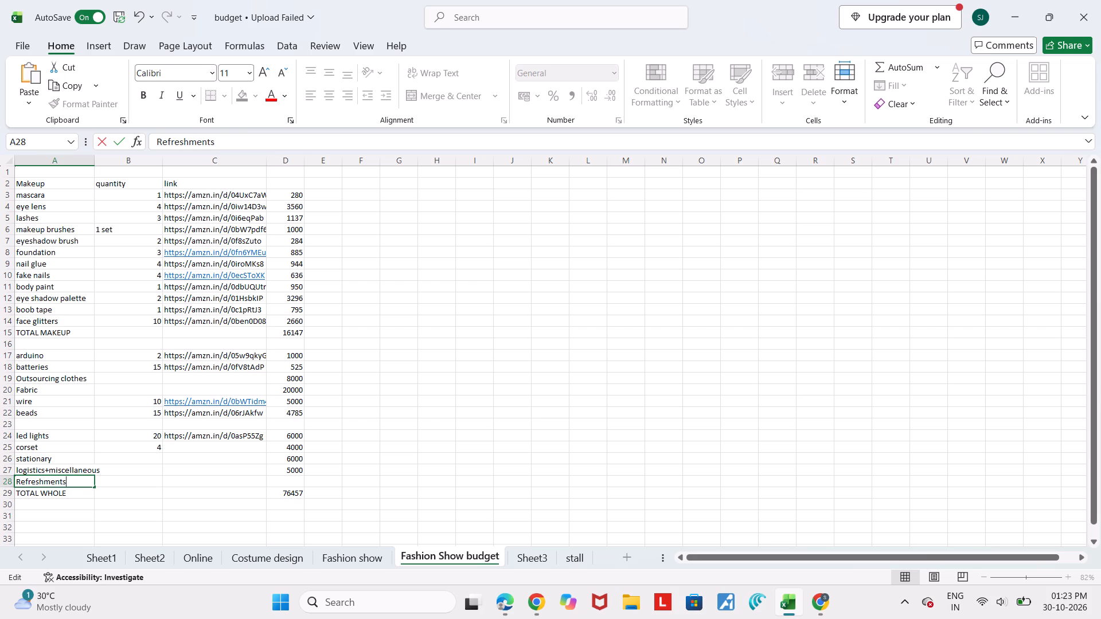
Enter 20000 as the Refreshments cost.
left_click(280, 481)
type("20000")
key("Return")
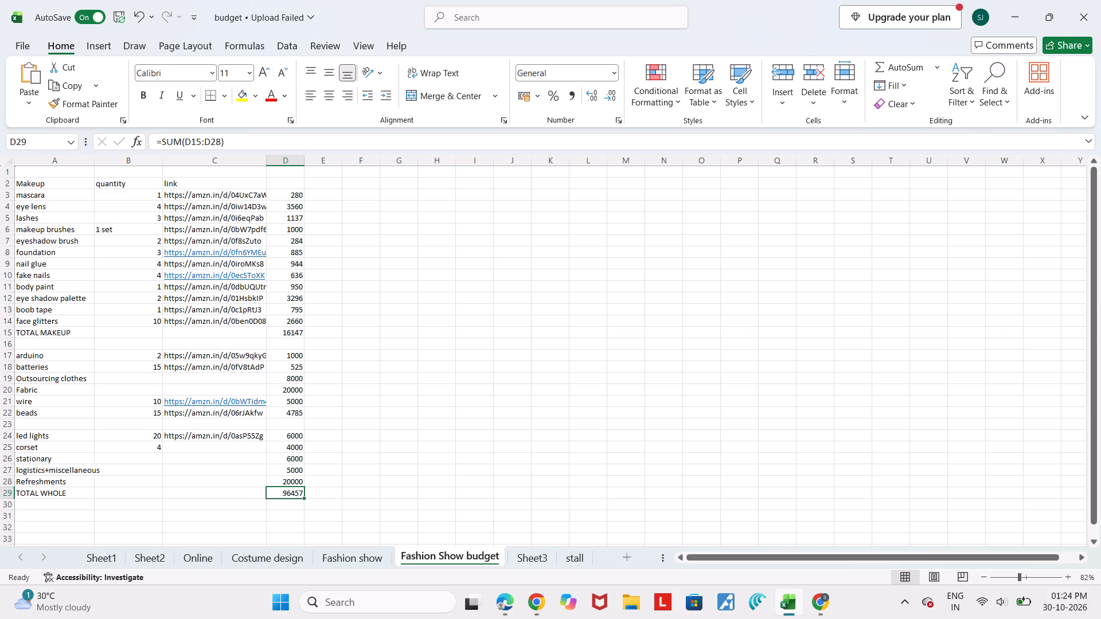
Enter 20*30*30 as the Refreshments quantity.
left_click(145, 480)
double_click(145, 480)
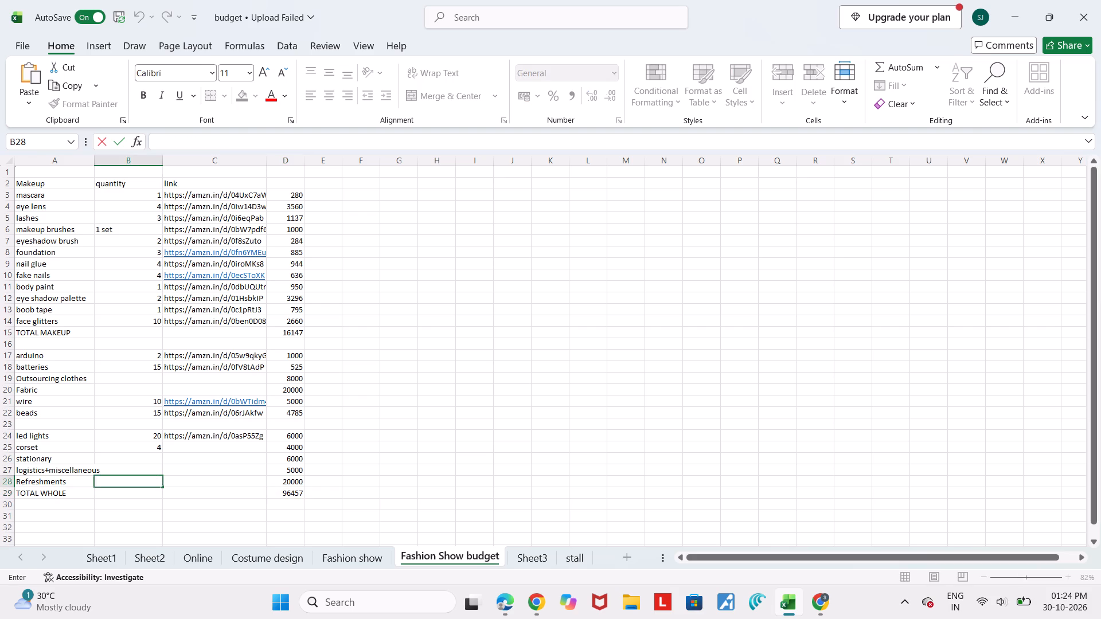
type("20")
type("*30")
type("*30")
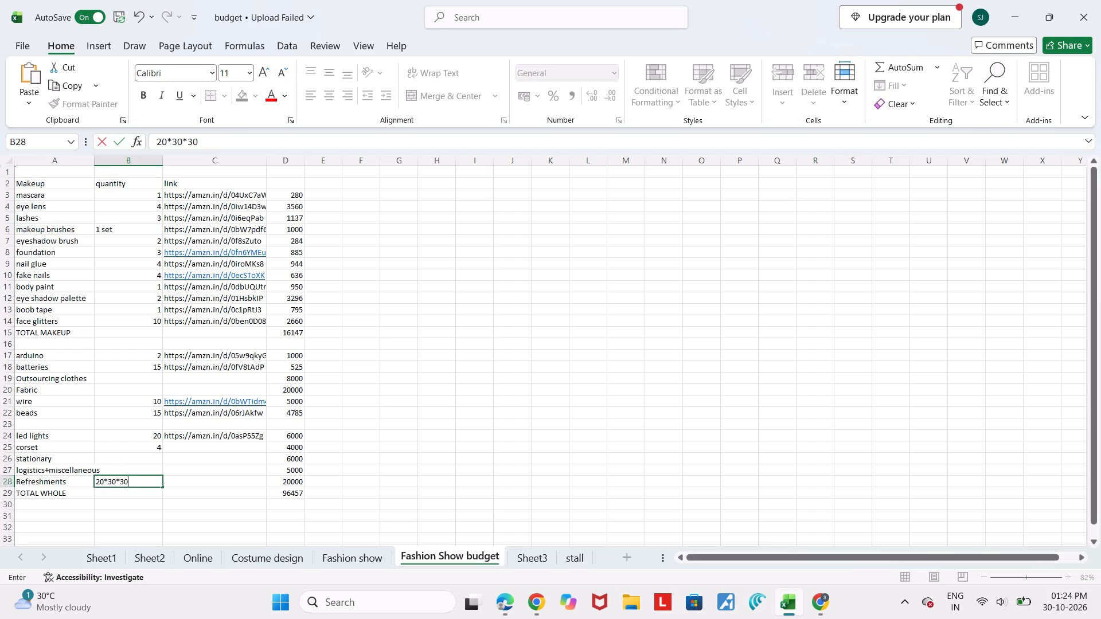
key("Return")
Change the Refreshments quantity entry to the formula =20*30*2.
double_click(145, 480)
double_click(96, 483)
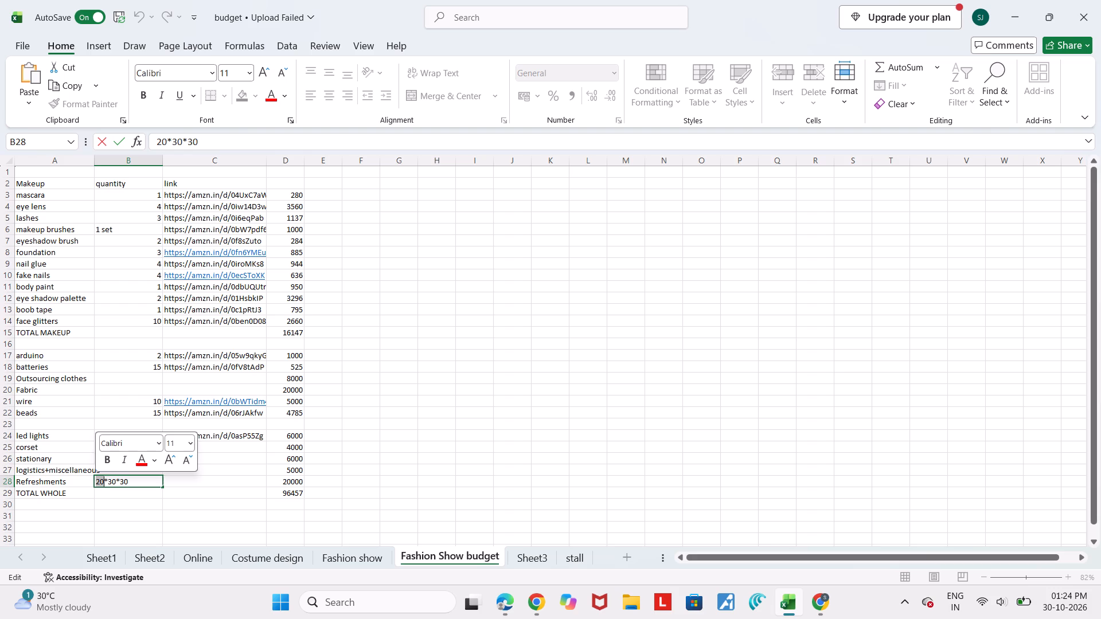
left_click(96, 483)
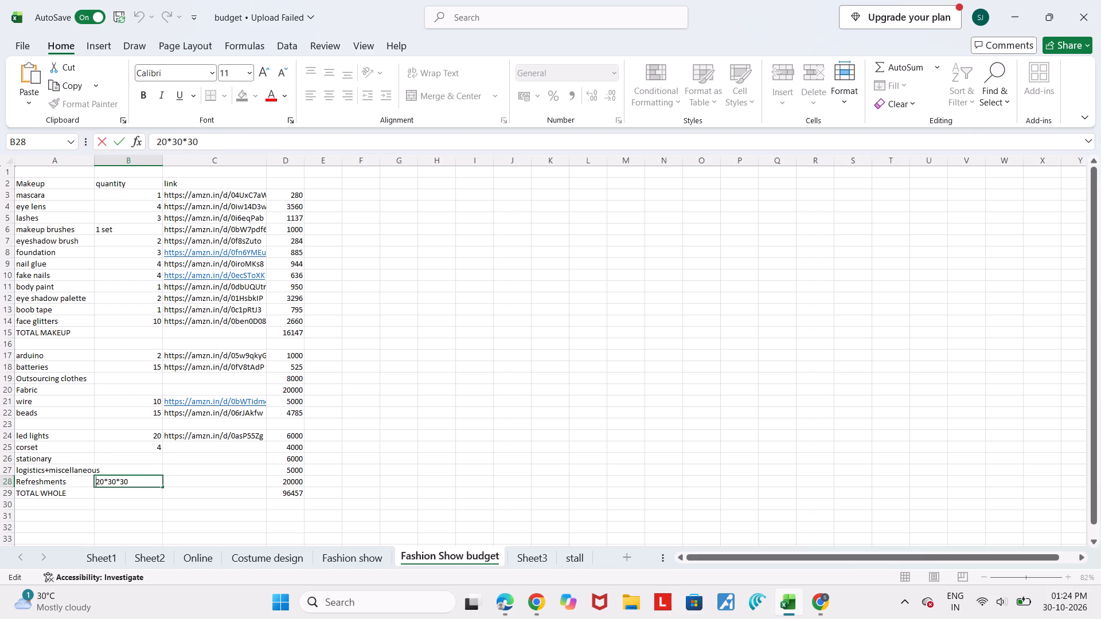
left_click(138, 484)
key("BackSpace")
key("BackSpace")
key("BackSpace")
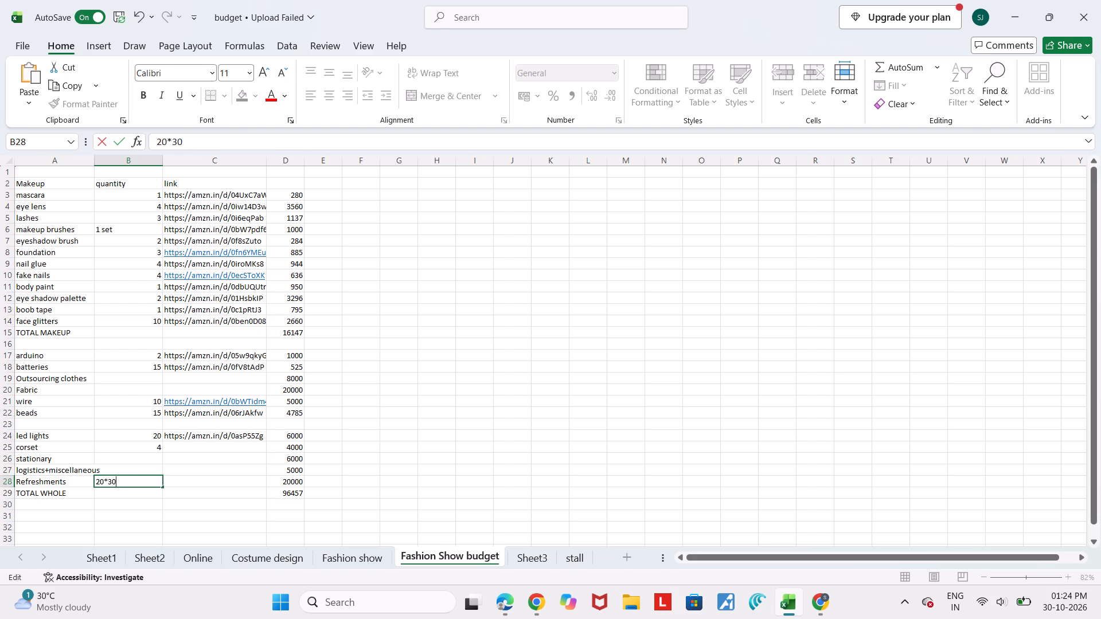
left_click(97, 479)
left_click_drag(112, 480, 95, 478)
left_click(95, 478)
key("equal")
left_click(136, 478)
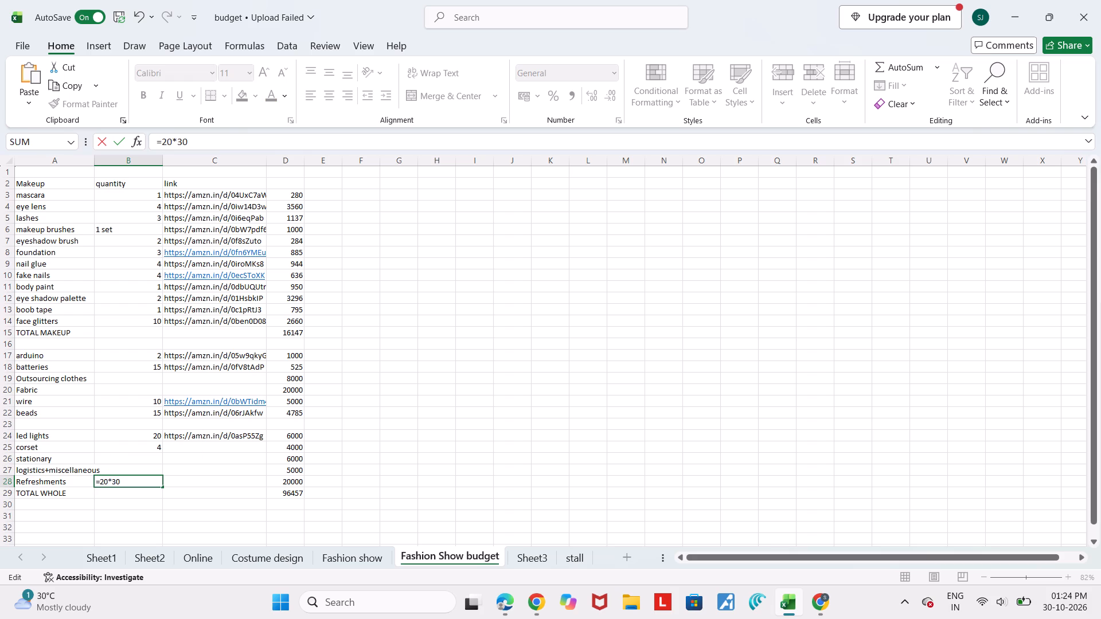
type("*2")
key("Return")
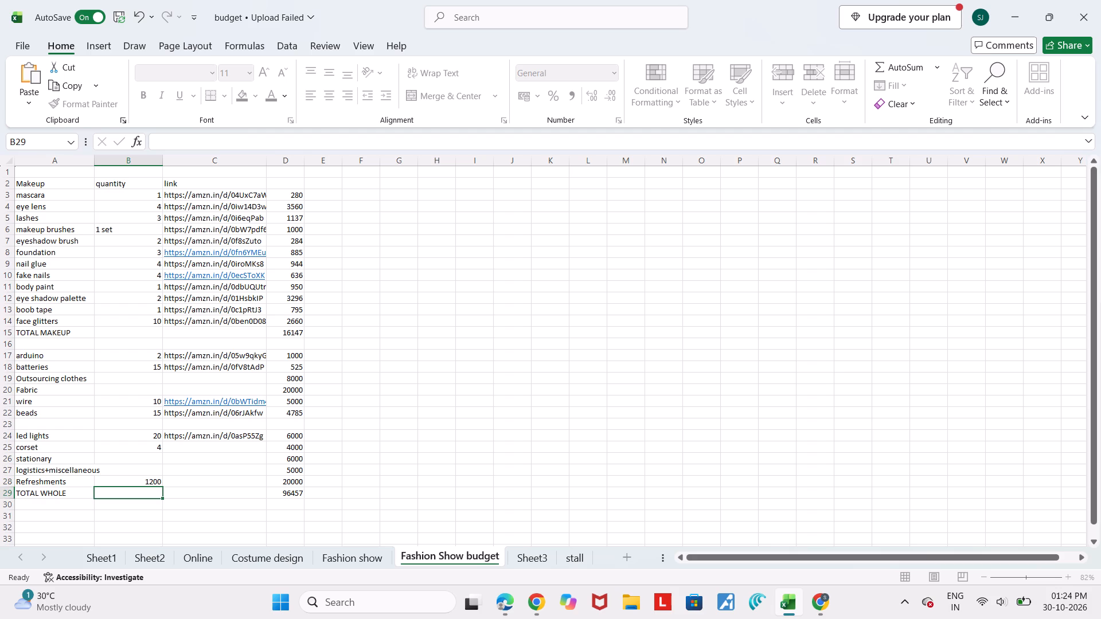
Replace the Refreshments cost with a formula that multiplies 30 by the Refreshments quantity in B28.
double_click(284, 480)
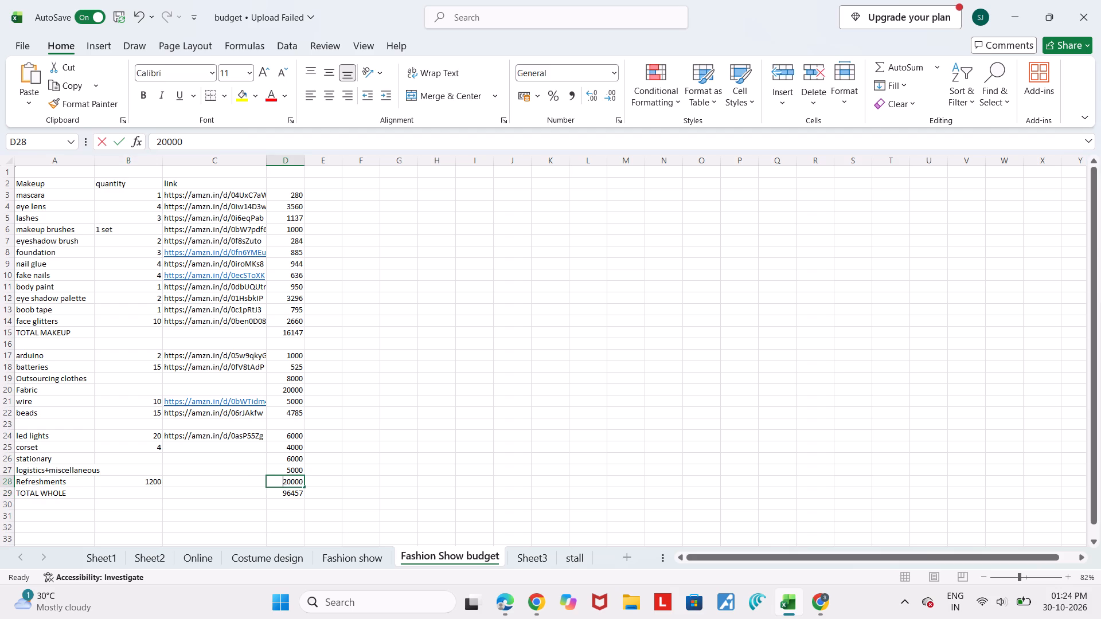
key("Delete")
key("Delete")
key("Delete")
key("Delete")
key("Delete")
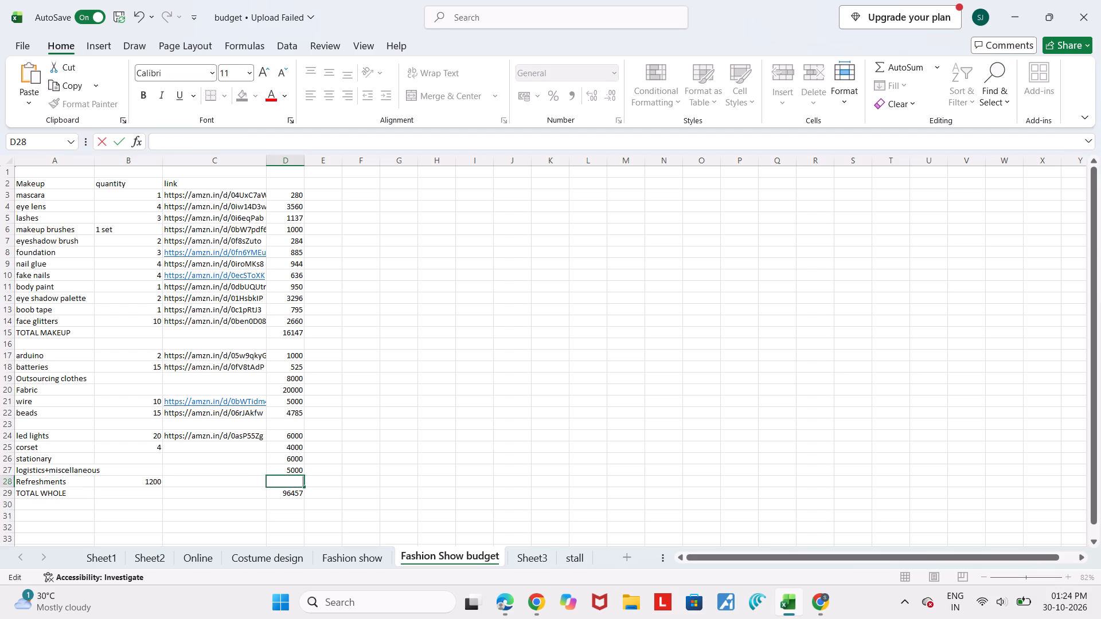
key("equal")
type("30*")
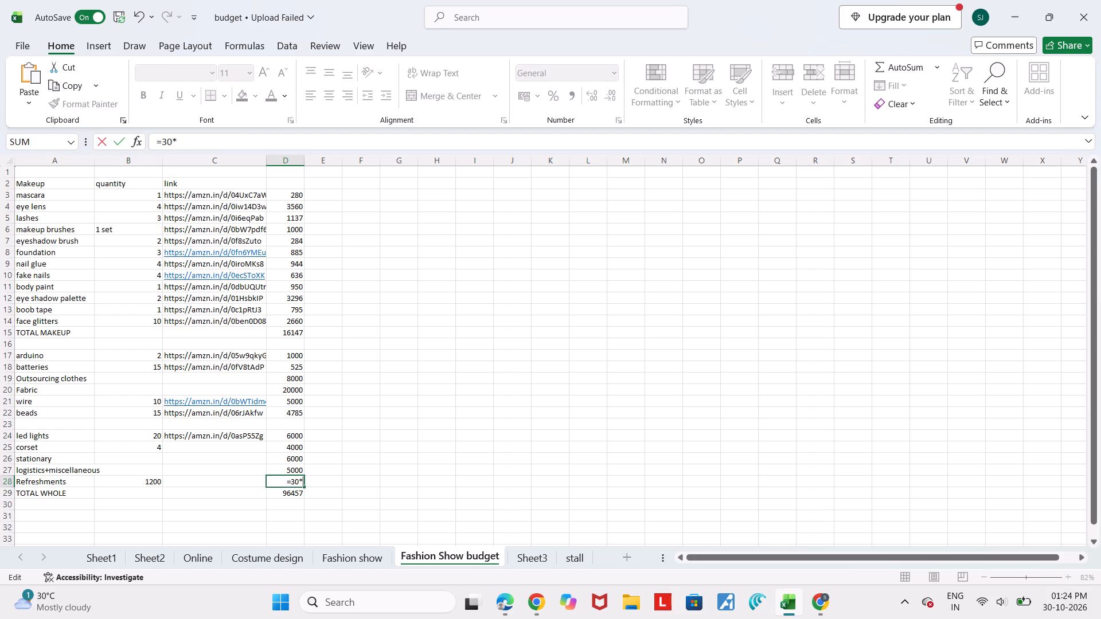
left_click(162, 483)
key("Return")
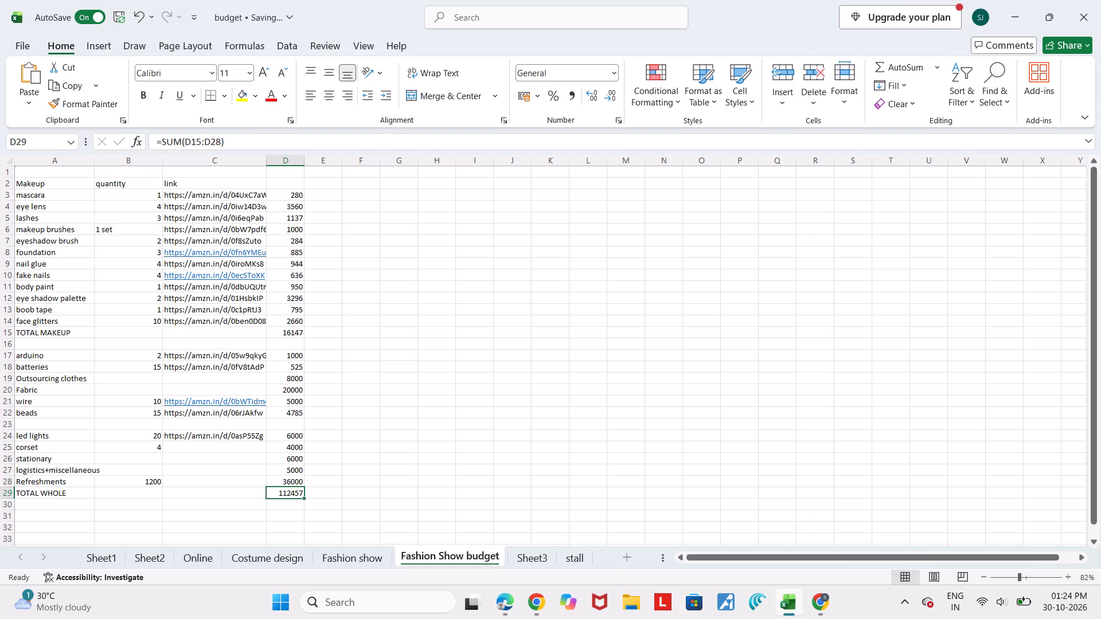
Replace the formula in the Refreshments quantity cell B28 with the plain value 1000.
double_click(153, 503)
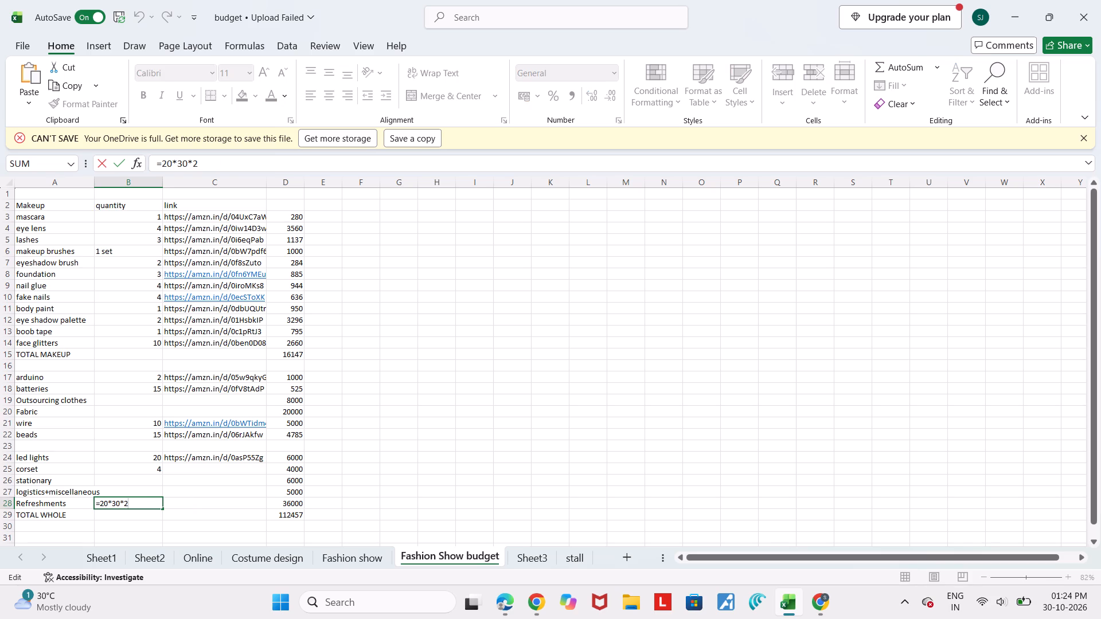
key("BackSpace")
key("BackSpace")
key("BackSpace")
key("BackSpace")
key("BackSpace")
key("BackSpace")
key("BackSpace")
key("BackSpace")
key("BackSpace")
key("BackSpace")
key("BackSpace")
key("BackSpace")
key("BackSpace")
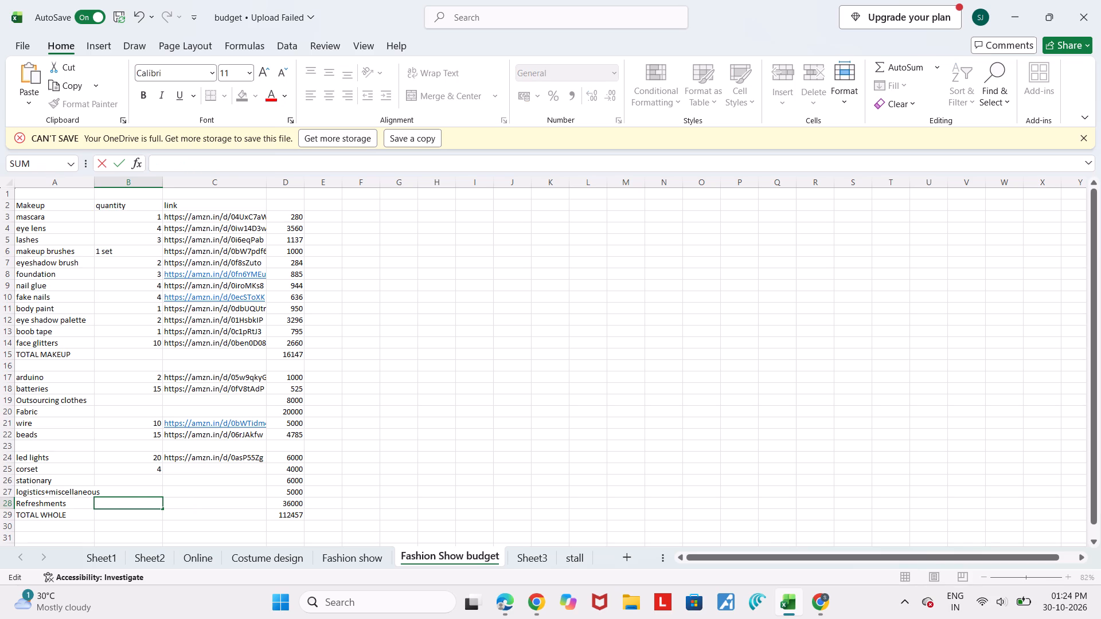
type("1000")
key("Return")
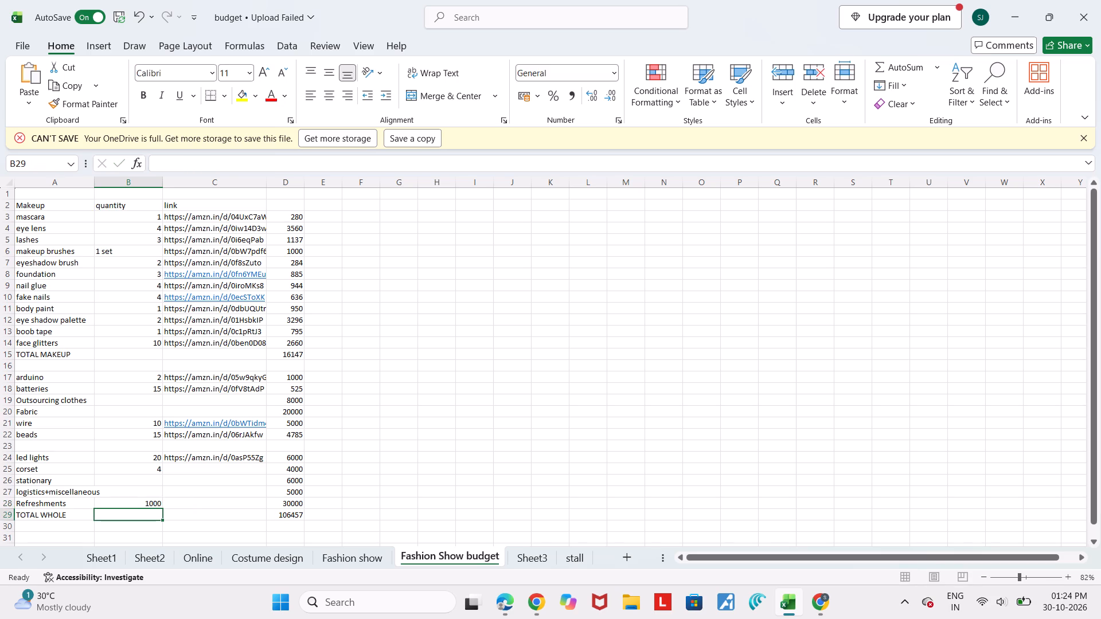
Dismiss the OneDrive storage notice above the Fashion Show budget sheet.
scroll(294, 504, "down", 1)
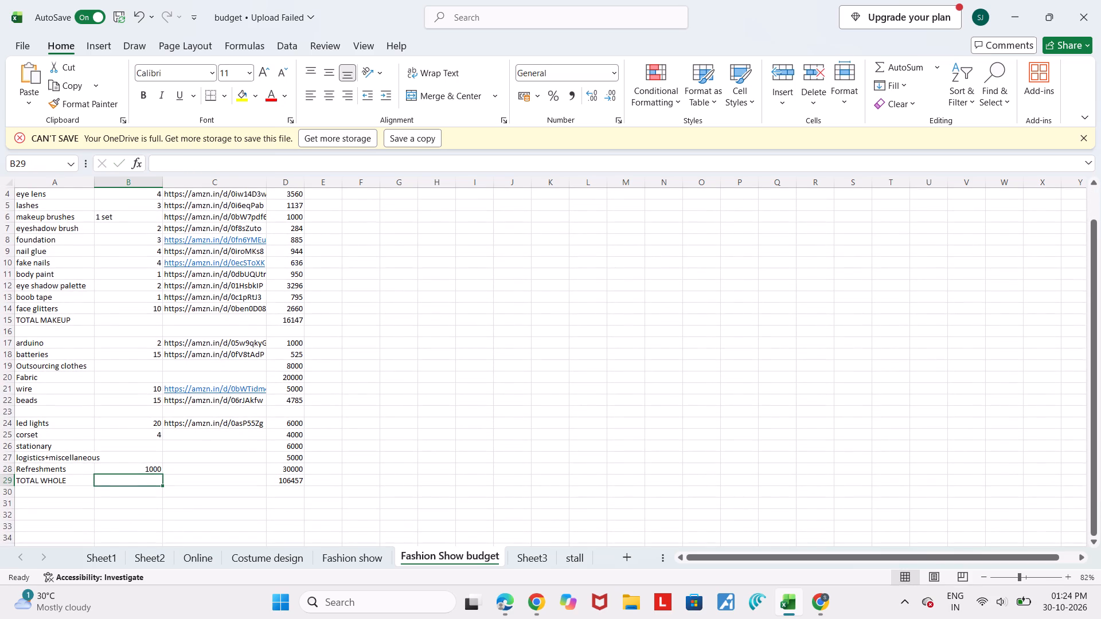
left_click(391, 455)
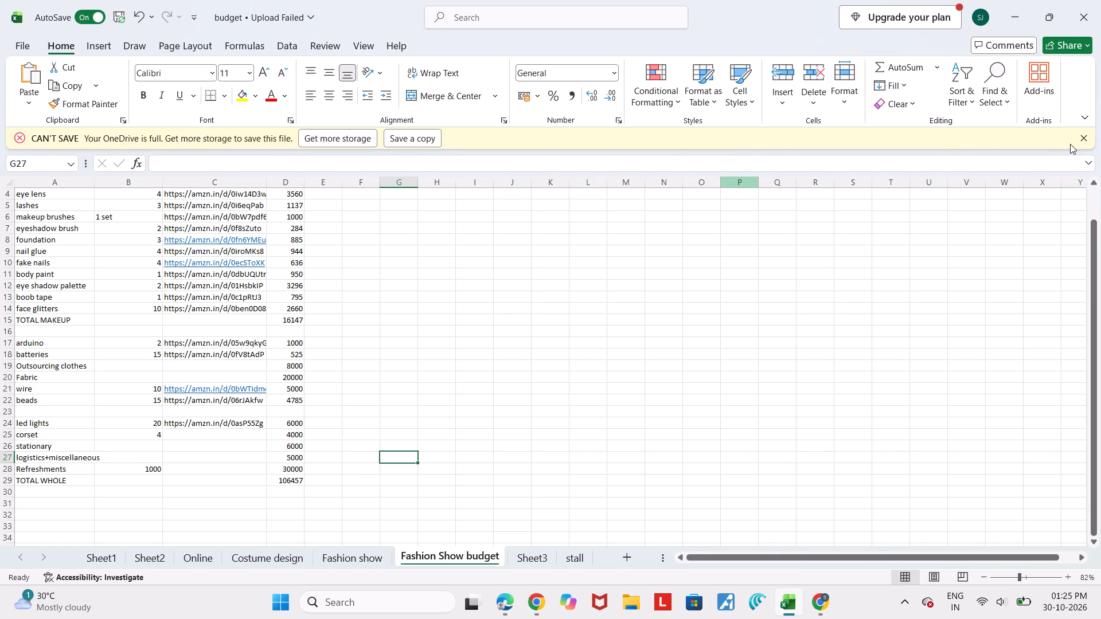
left_click(1084, 142)
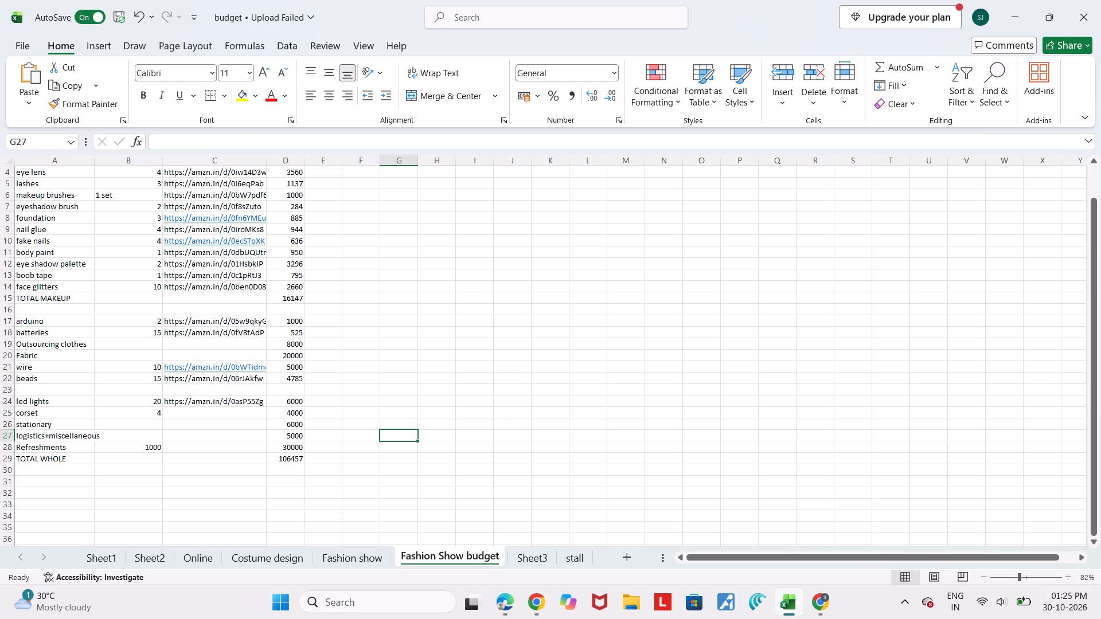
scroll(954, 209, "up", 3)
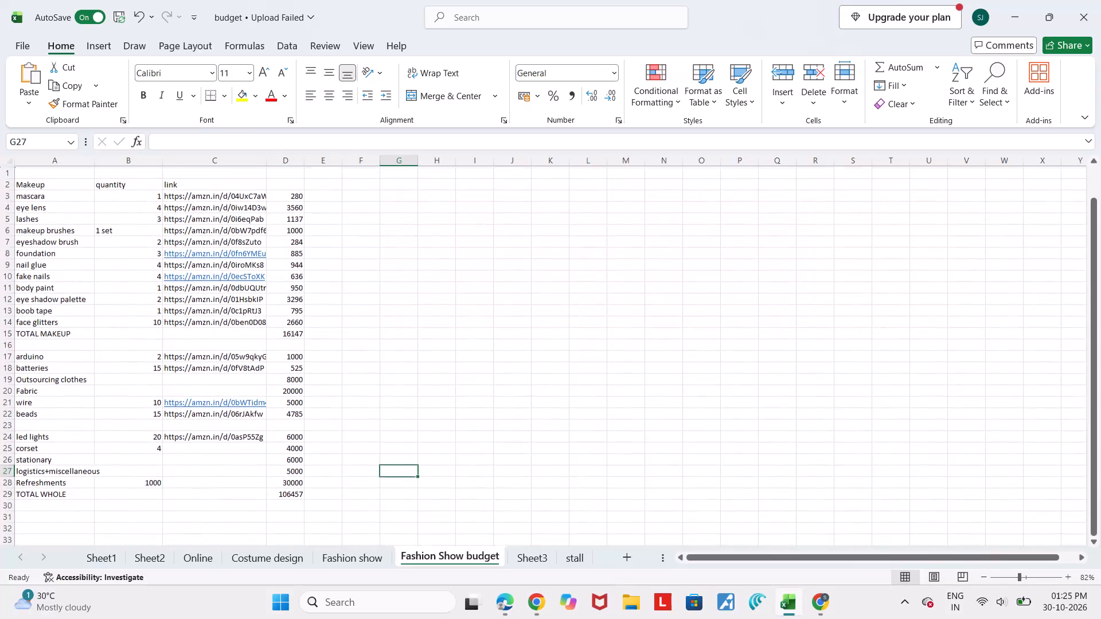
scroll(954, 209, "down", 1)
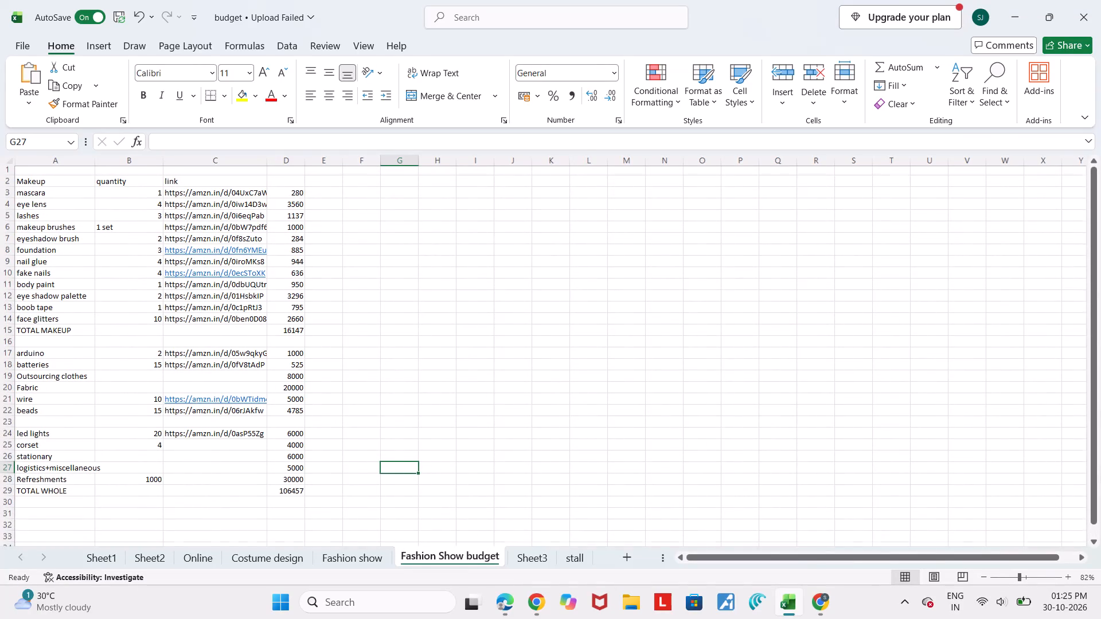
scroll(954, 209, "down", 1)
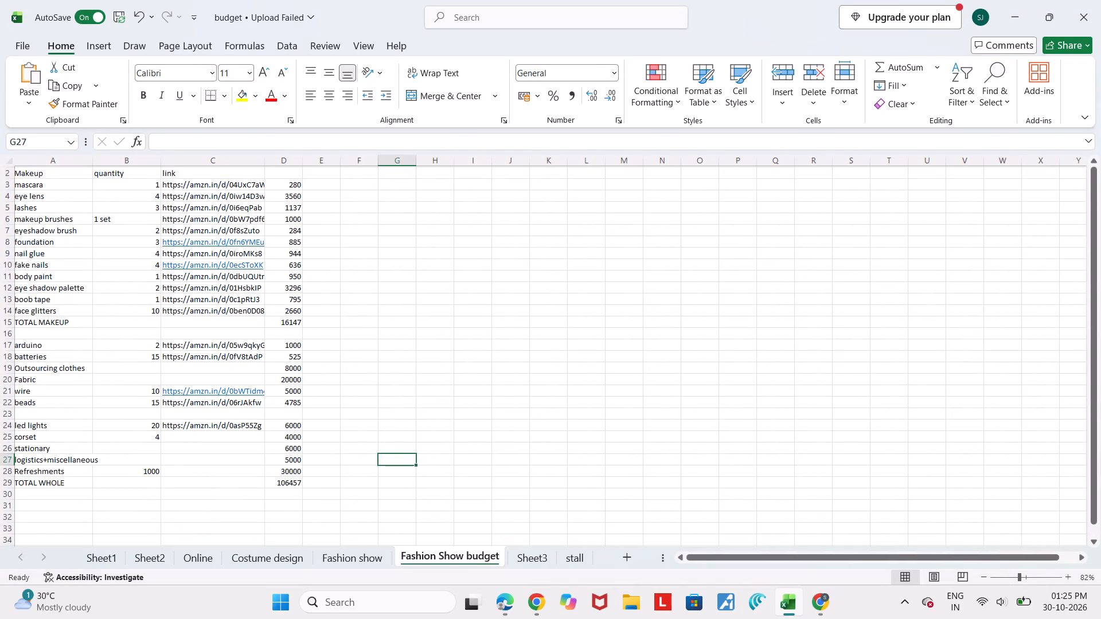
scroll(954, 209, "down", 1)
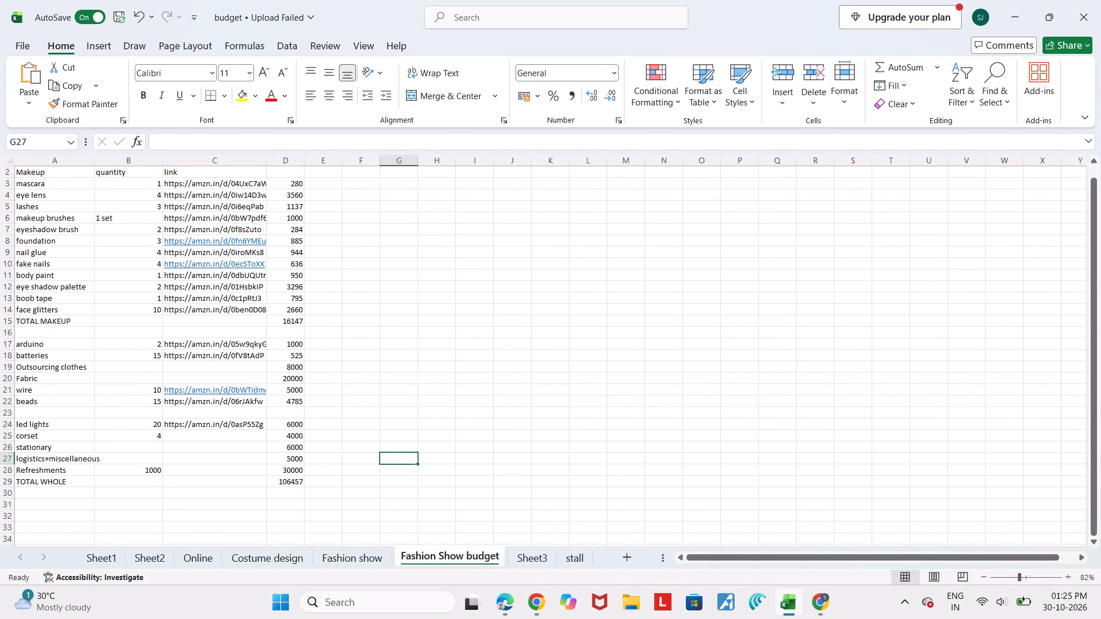
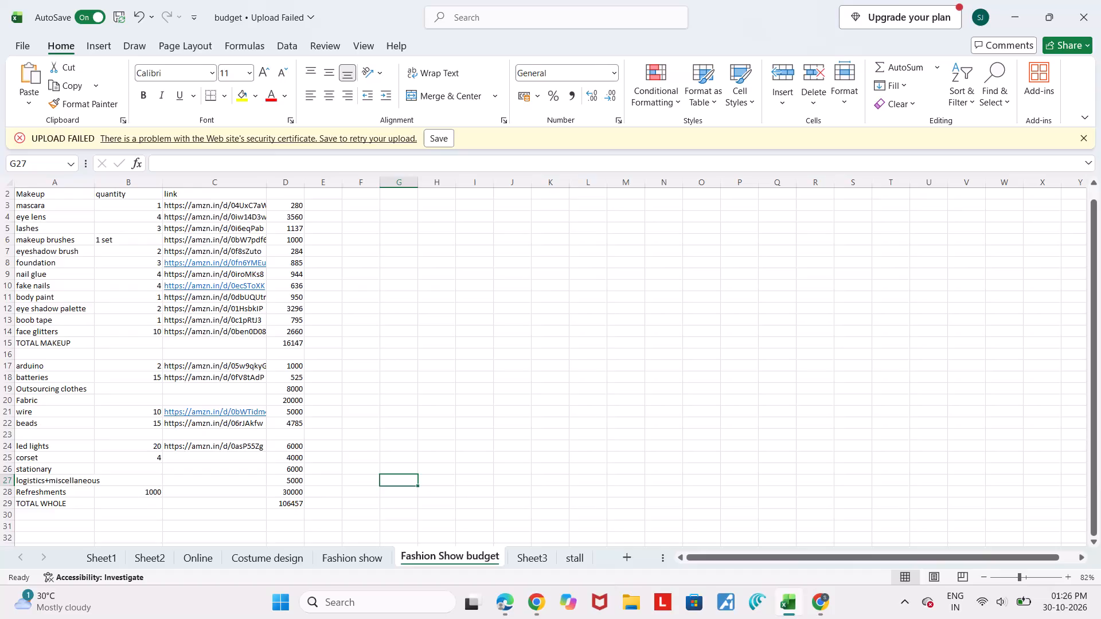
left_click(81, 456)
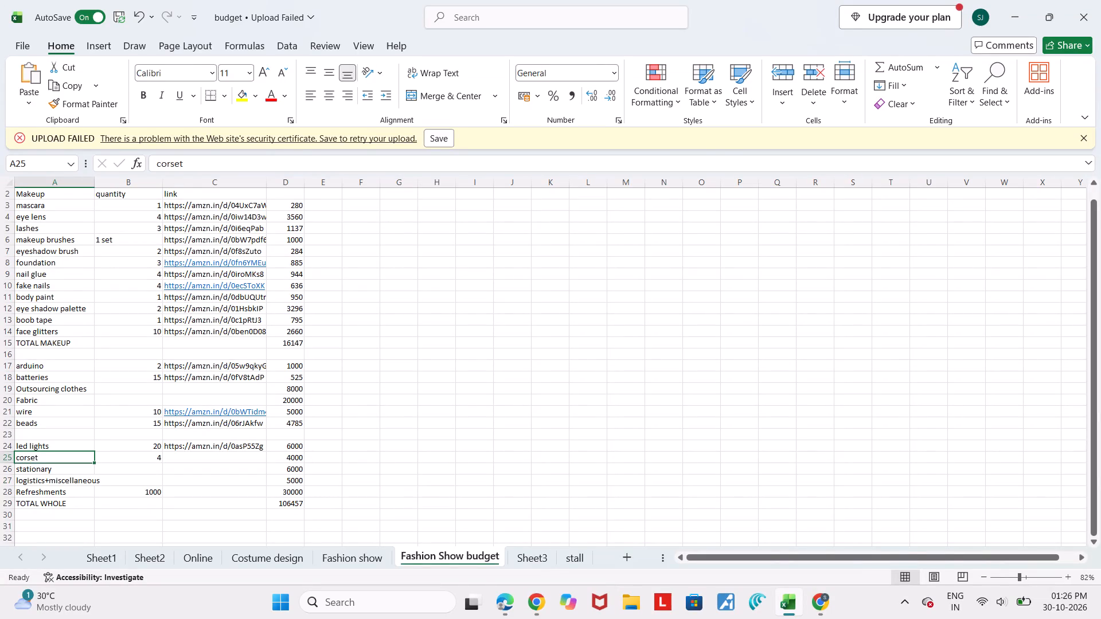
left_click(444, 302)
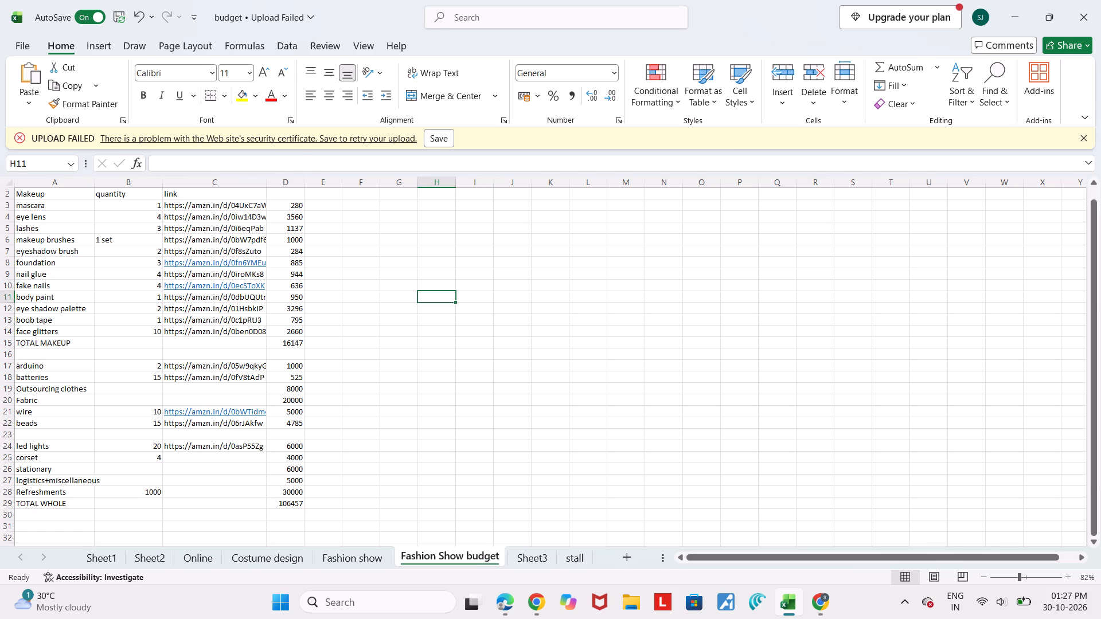
Set the Refreshments quantity in B28 to 1200.
double_click(289, 492)
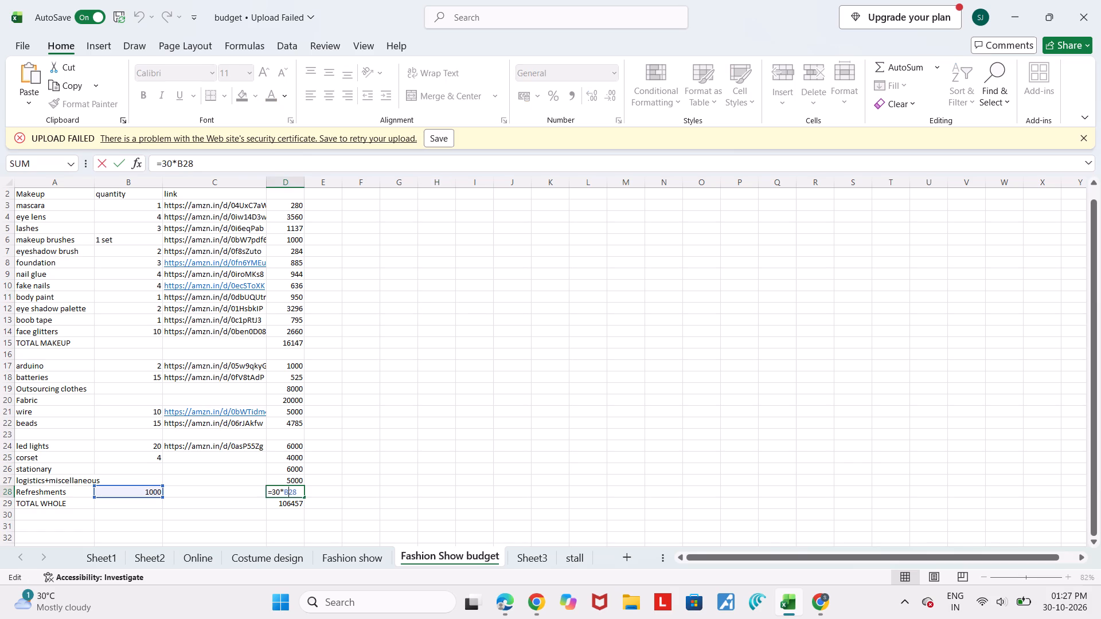
double_click(155, 490)
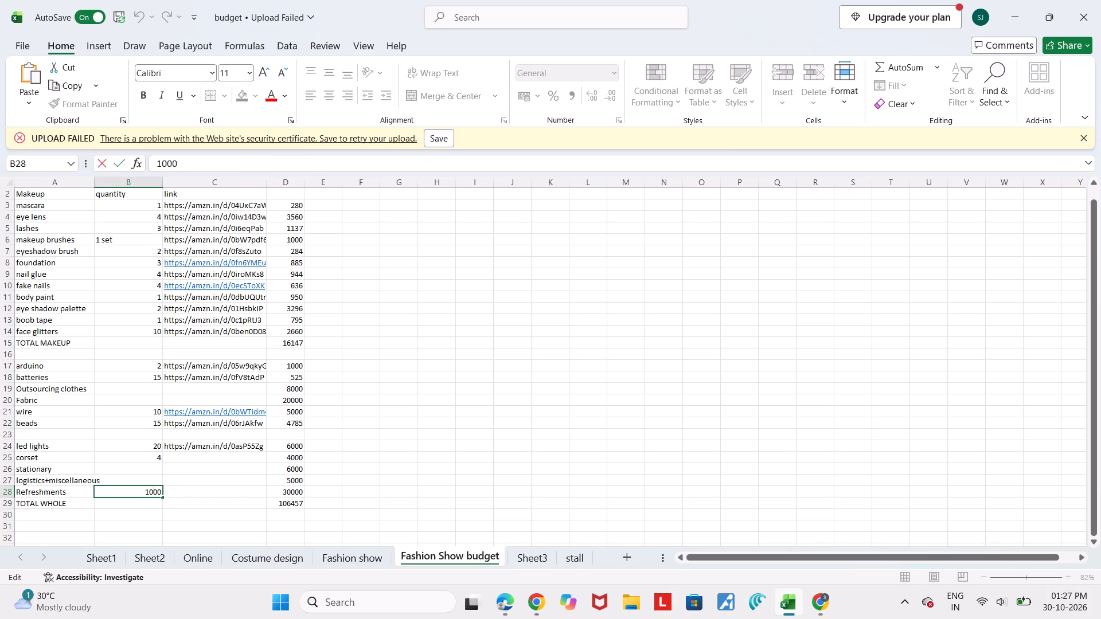
key("BackSpace")
key("5")
key("BackSpace")
key("2")
key("Return")
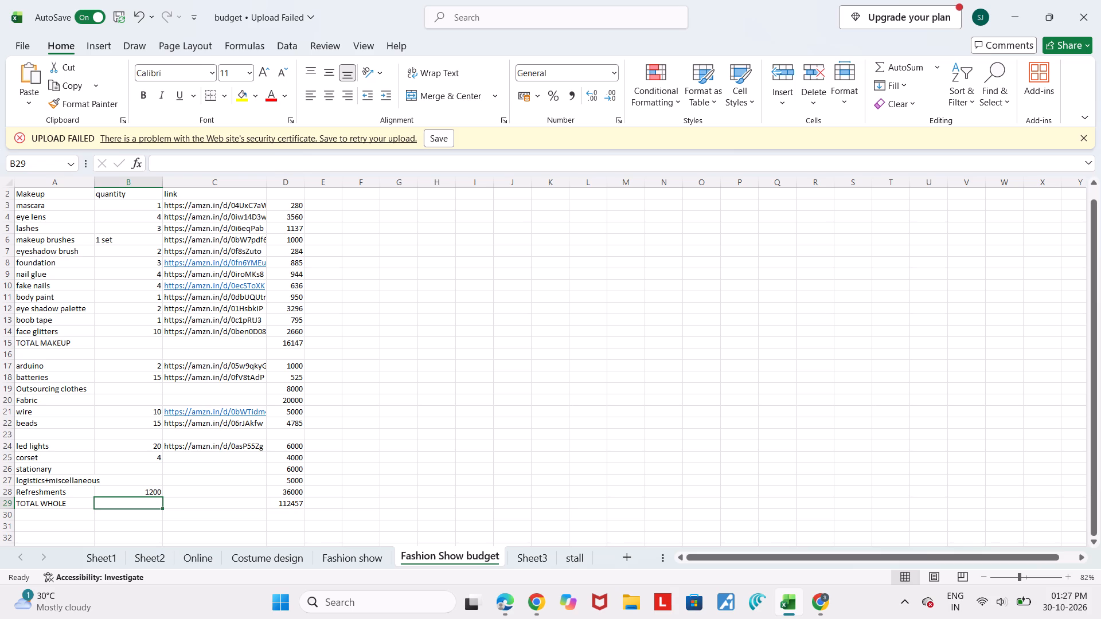
Clear the stationary item's name and cost from row 26 of the budget.
left_click(50, 472)
key("Delete")
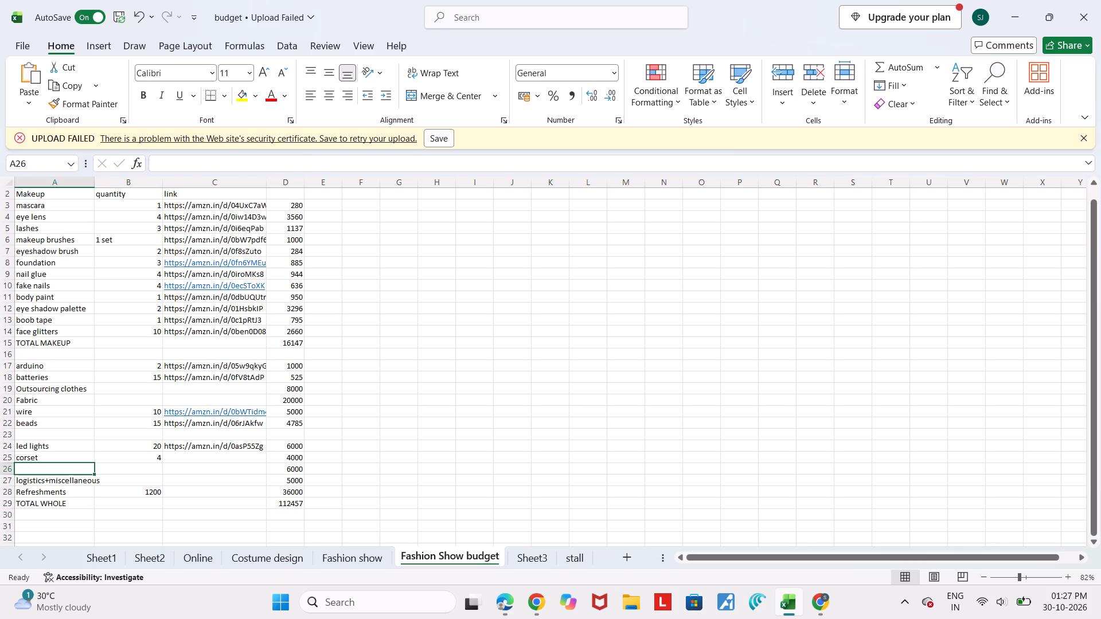
left_click(293, 474)
key("Delete")
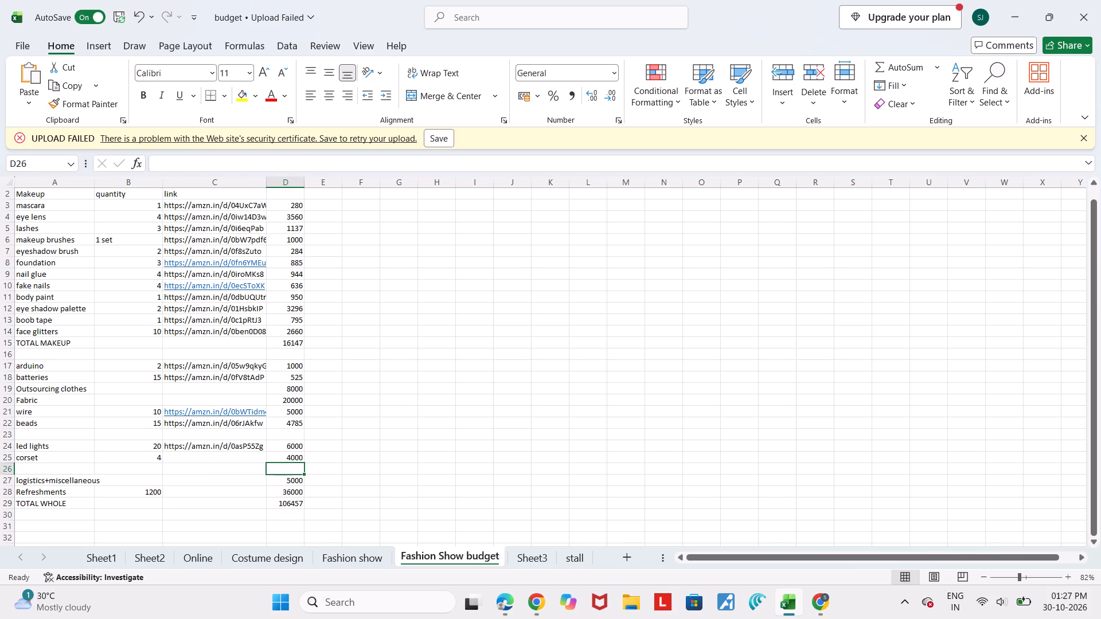
left_click(405, 525)
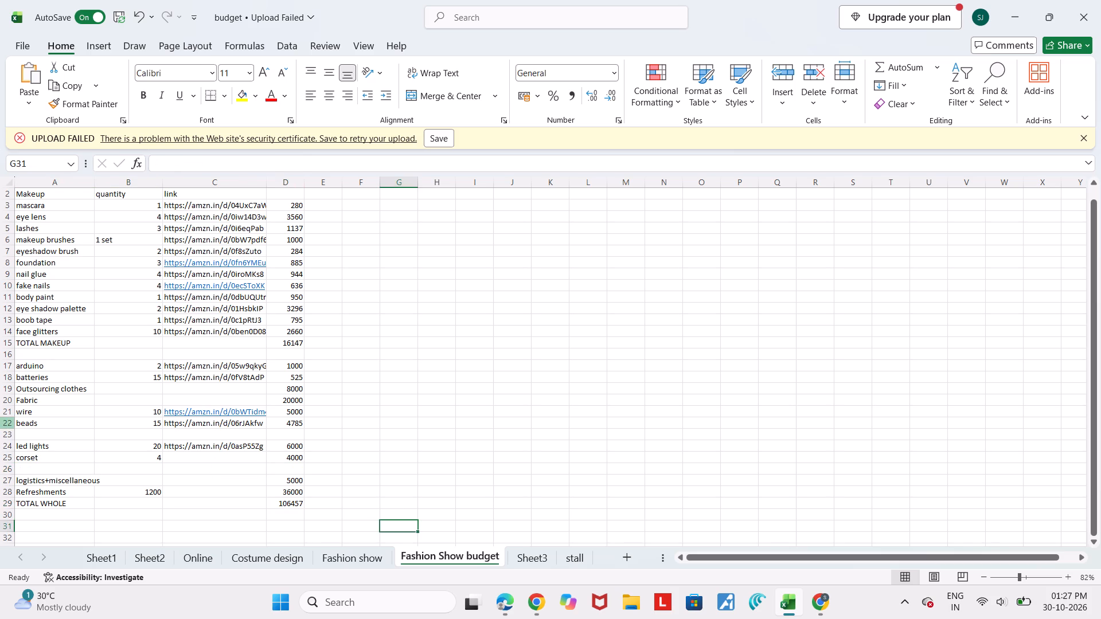
Move the Refreshments name, quantity and cost formula from row 28 up into the emptied row 26, keeping each in its own column.
left_click(64, 489)
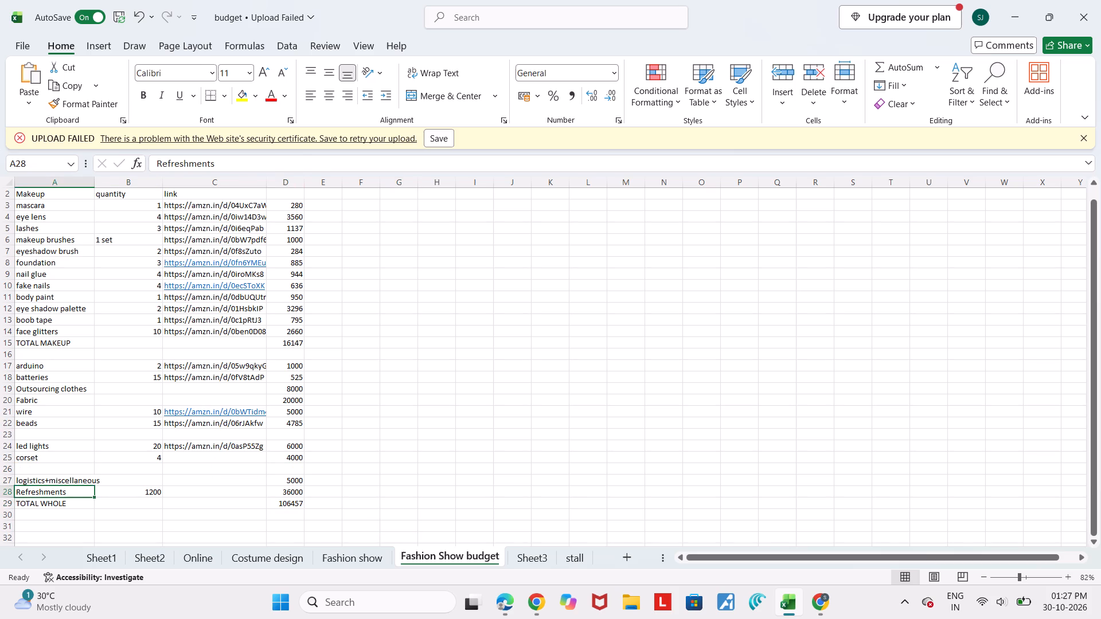
key("ctrl+x")
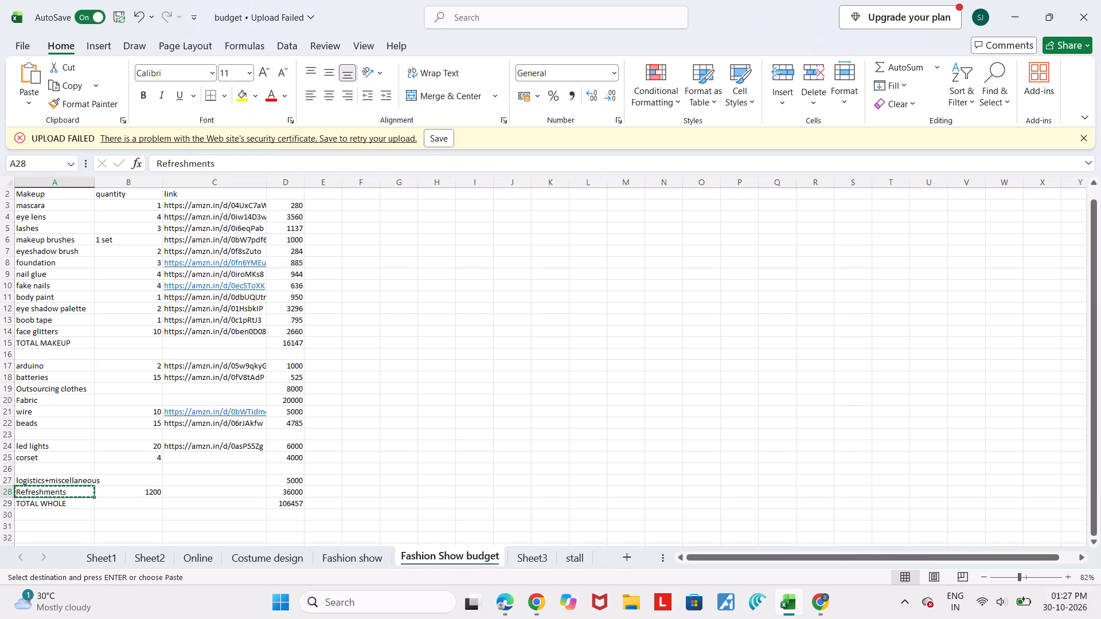
left_click(74, 468)
key("ctrl+v")
left_click(154, 493)
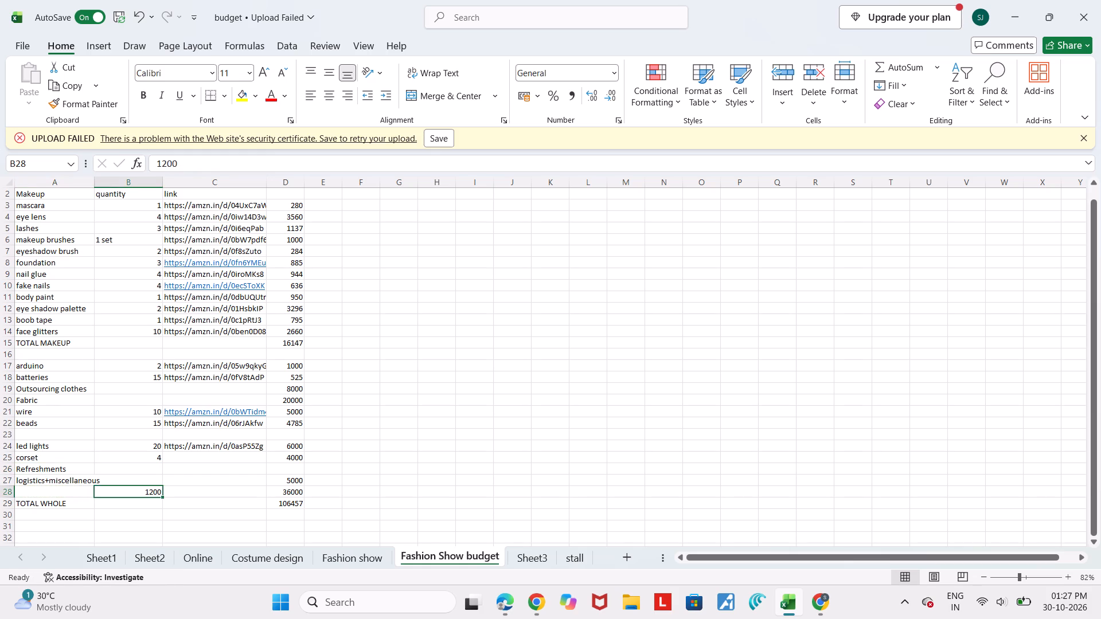
key("ctrl+x")
double_click(151, 474)
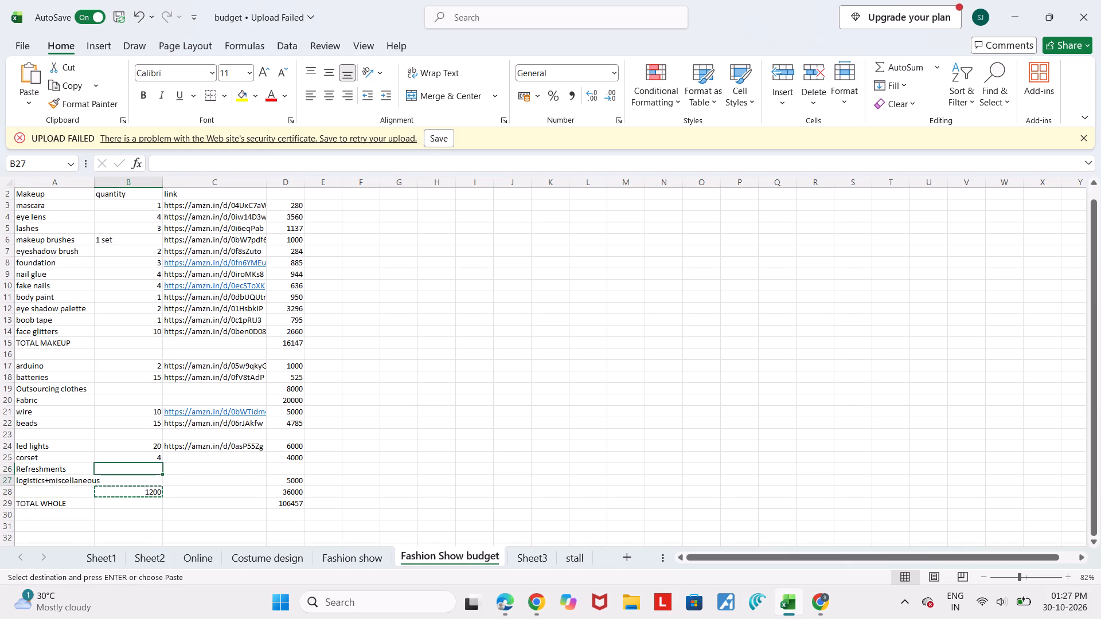
left_click(153, 469)
key("ctrl+v")
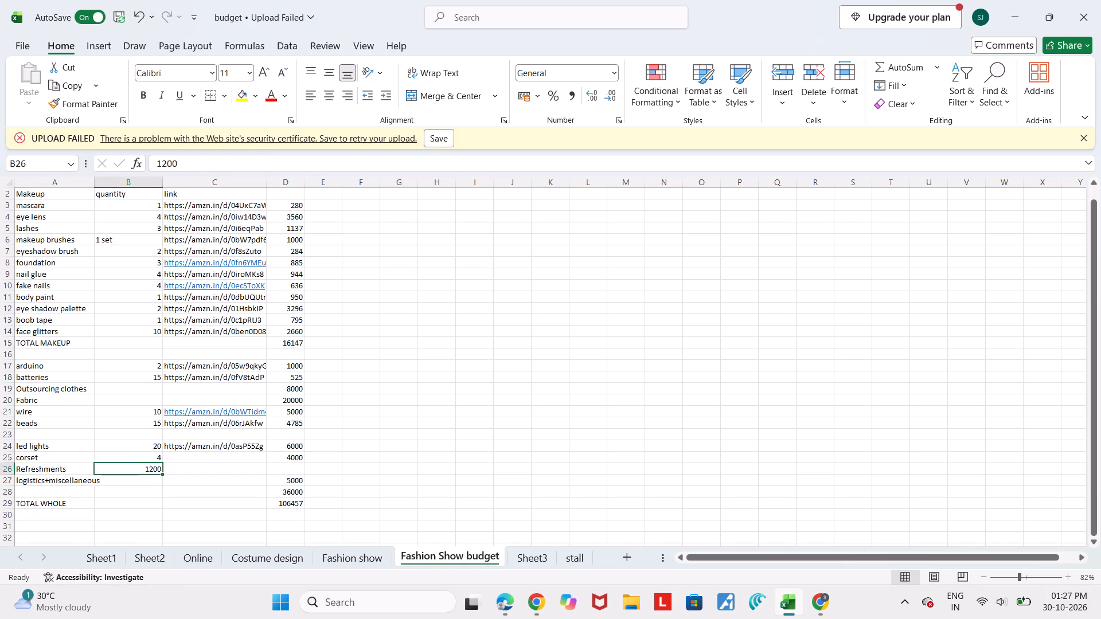
left_click(292, 489)
key("ctrl+x")
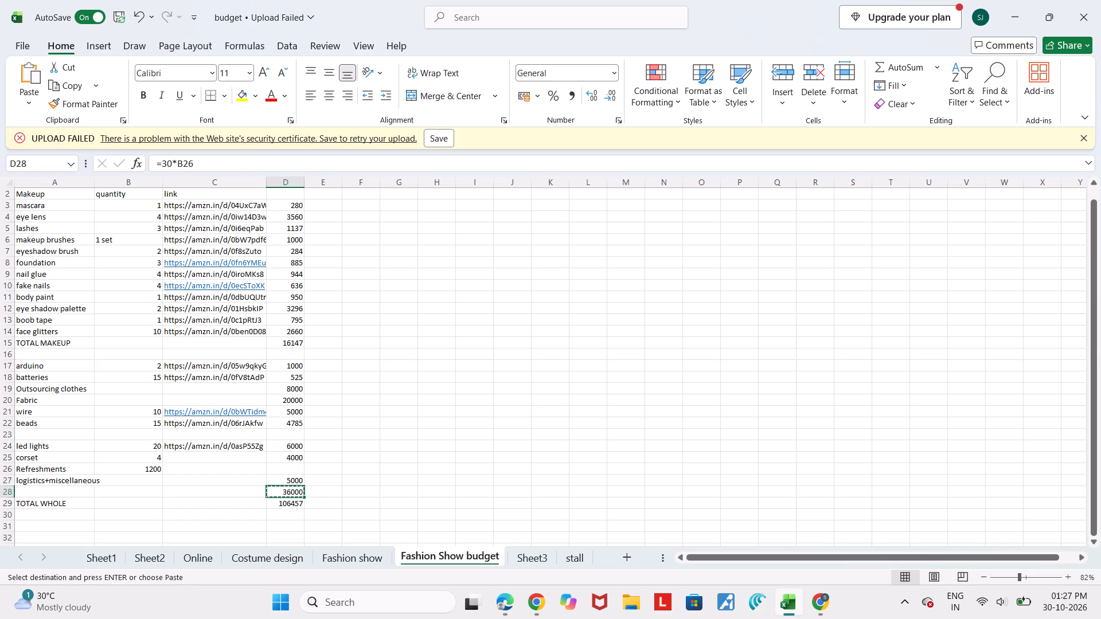
left_click(291, 469)
key("ctrl+v")
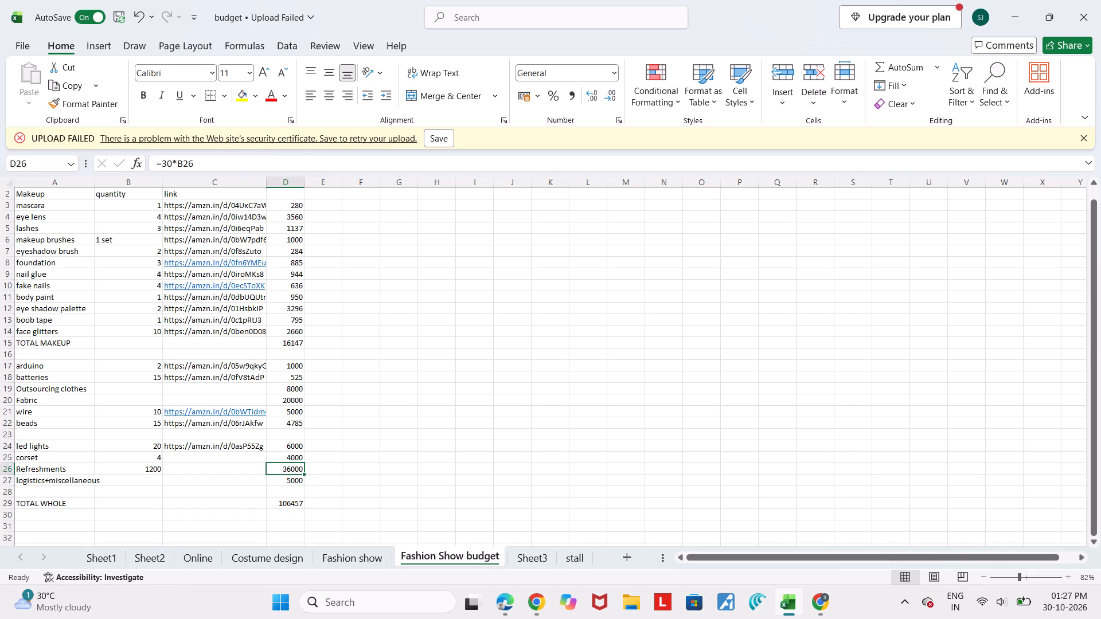
key("Return")
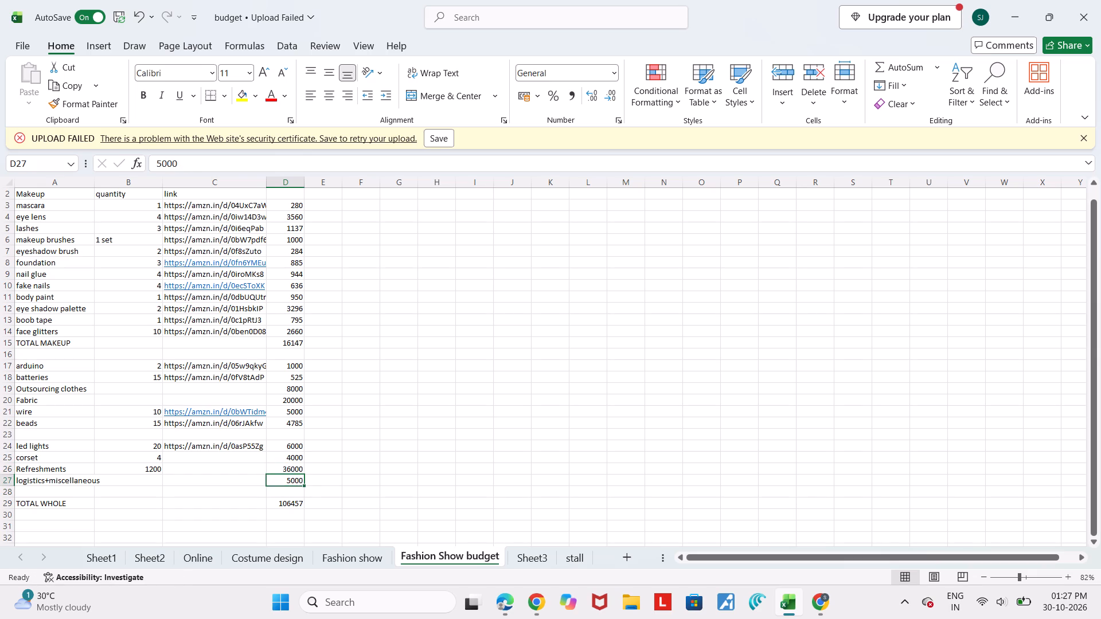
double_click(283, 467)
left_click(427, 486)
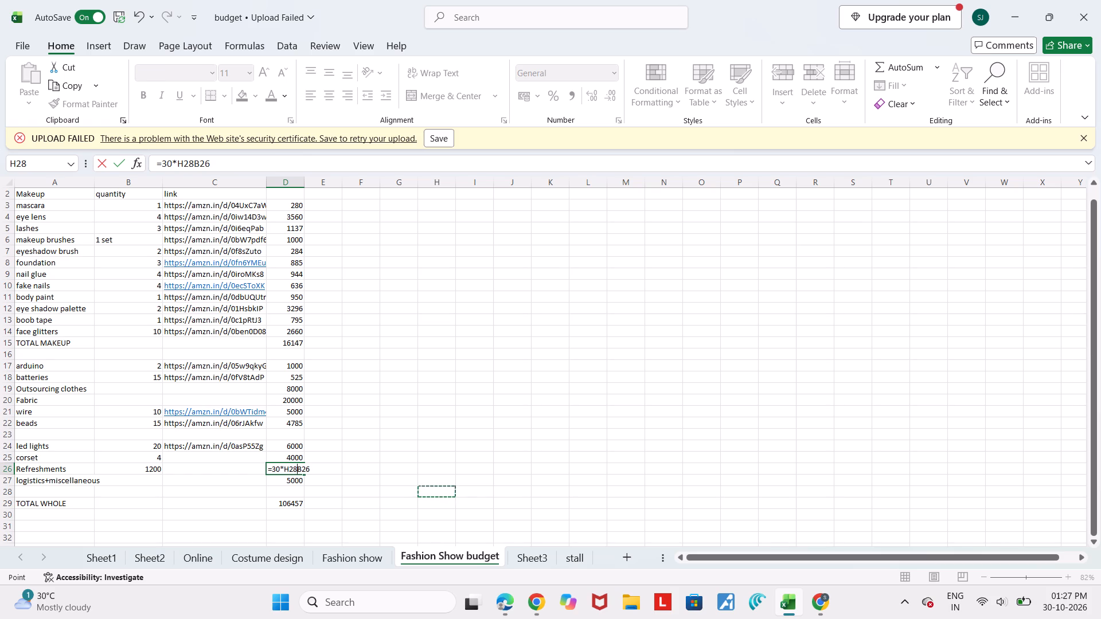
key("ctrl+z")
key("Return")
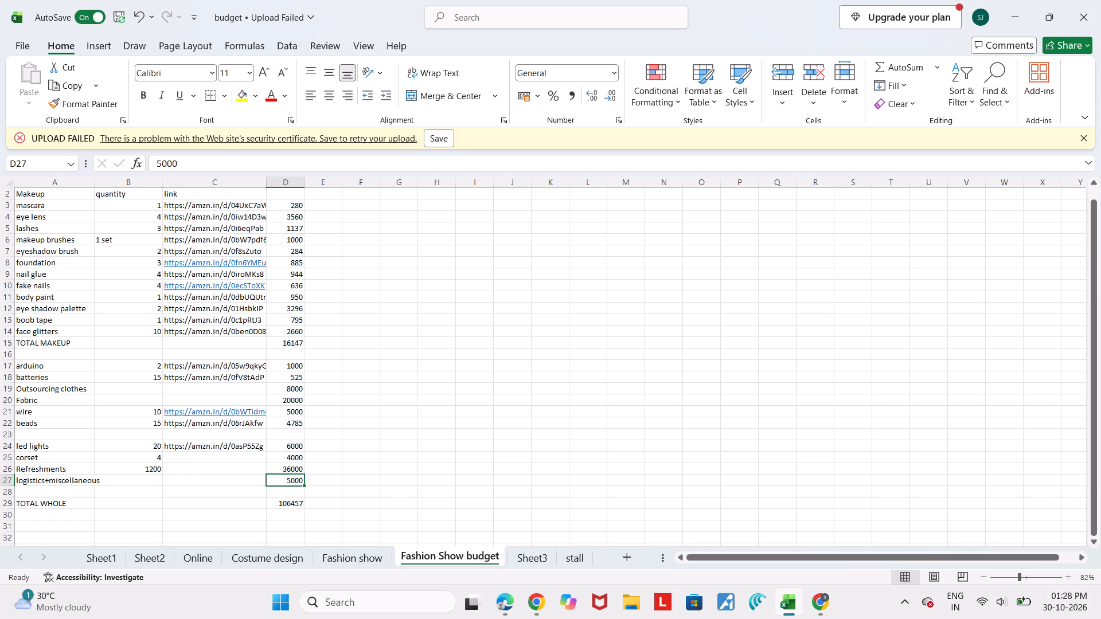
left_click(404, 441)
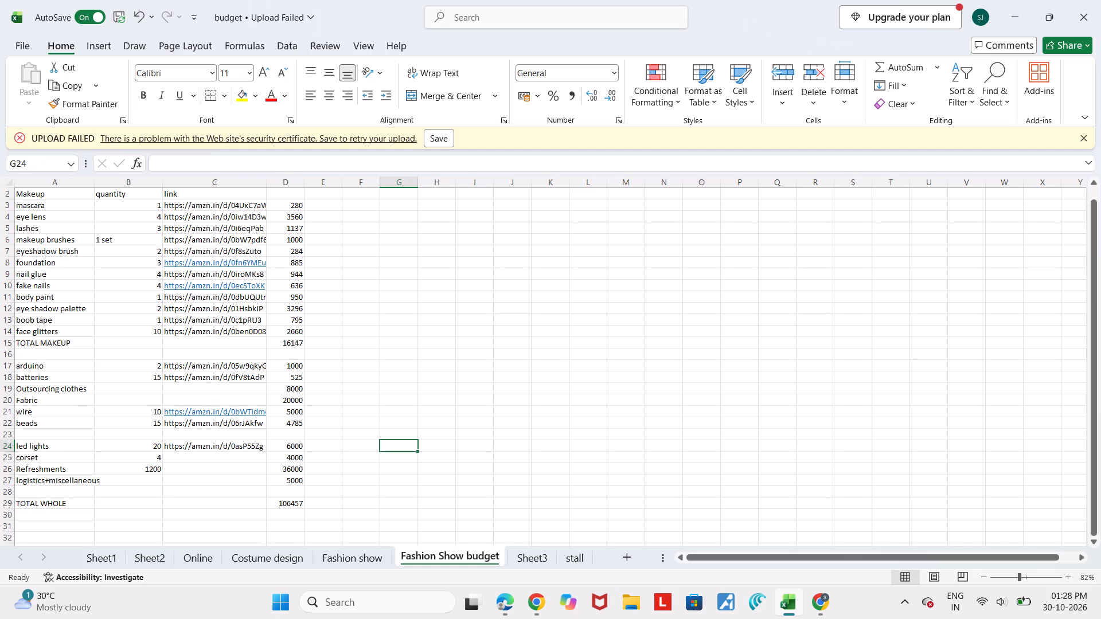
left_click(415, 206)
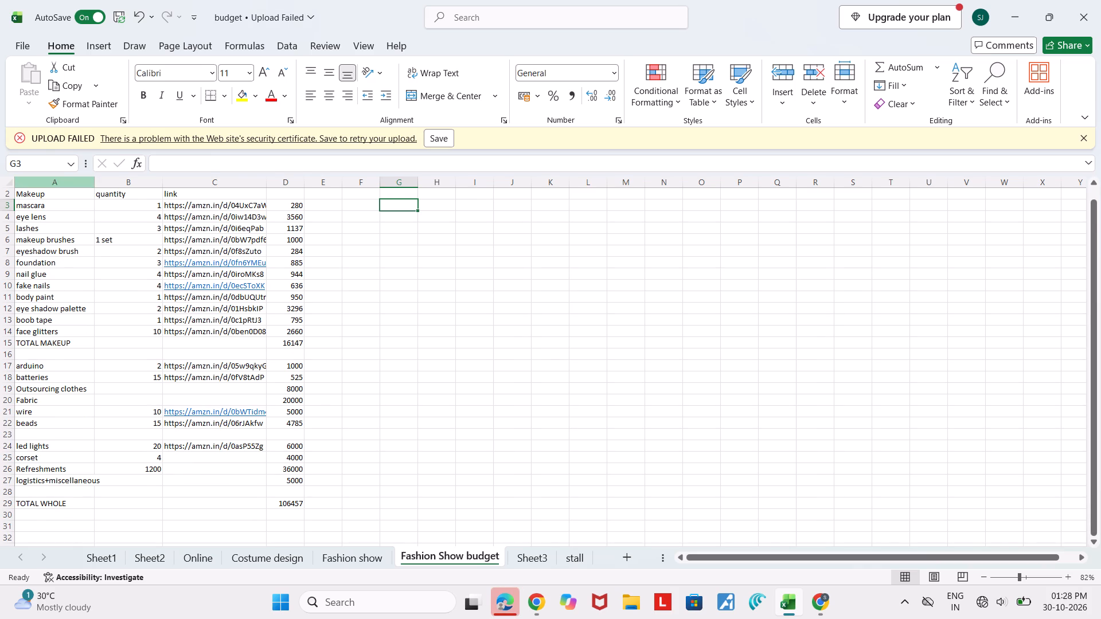
Clear the mascara item's name, quantity, link and cost from row 3.
left_click(56, 207)
key("Delete")
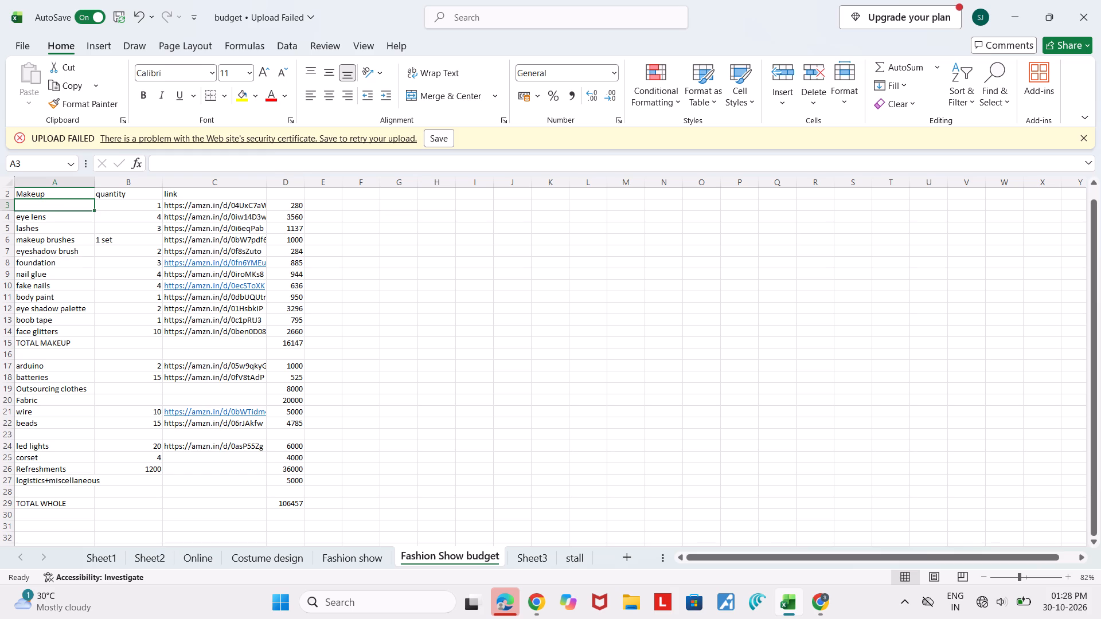
left_click(144, 207)
key("Print")
key("Delete")
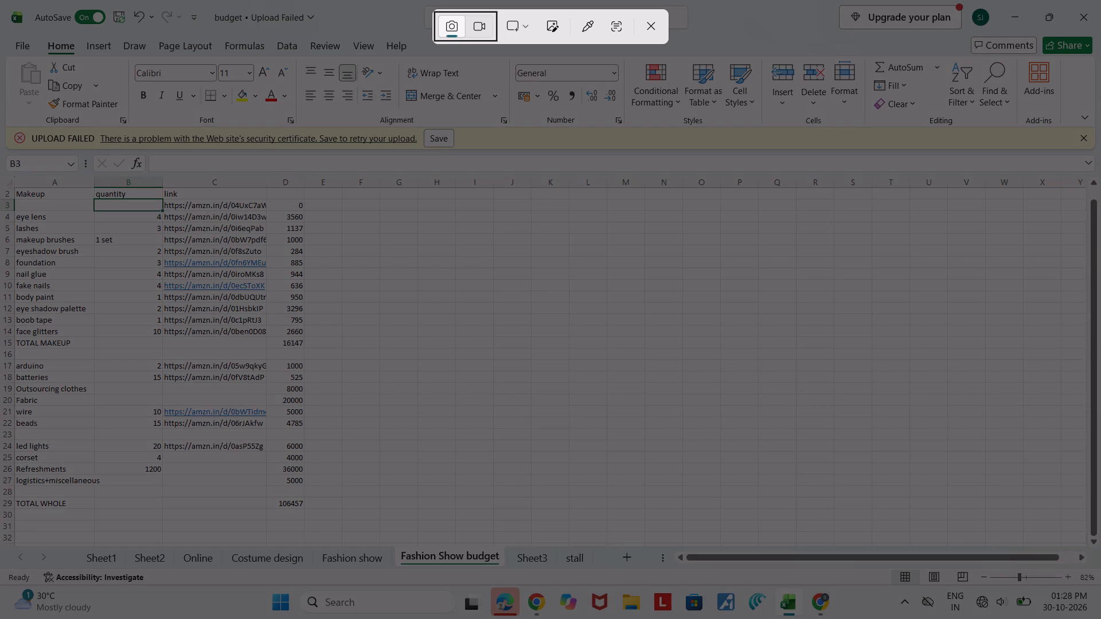
left_click(648, 22)
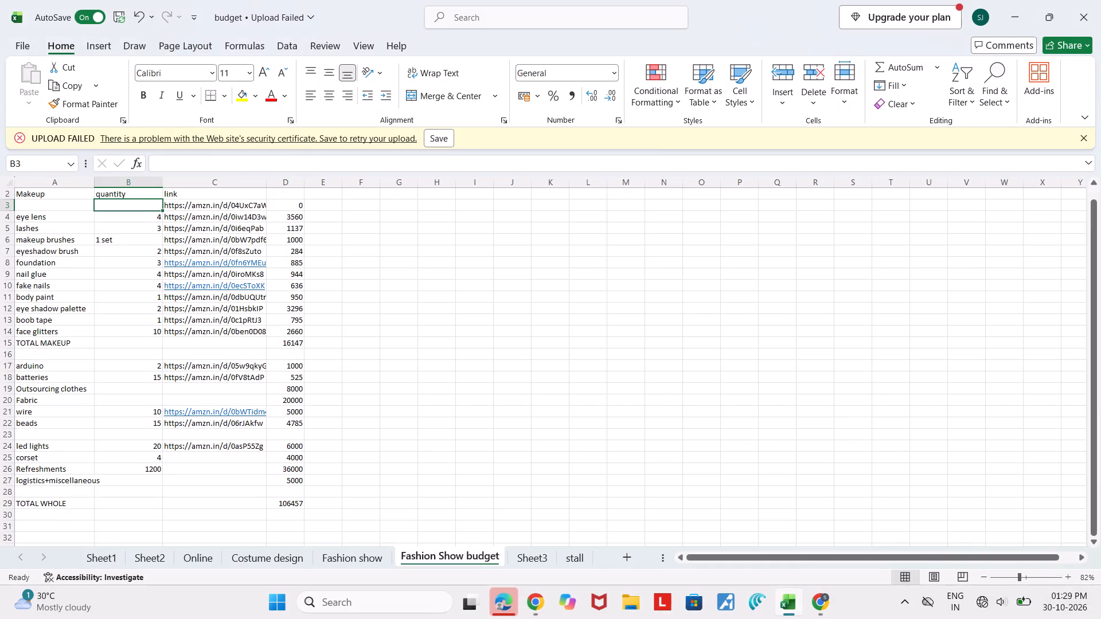
left_click(216, 207)
key("Delete")
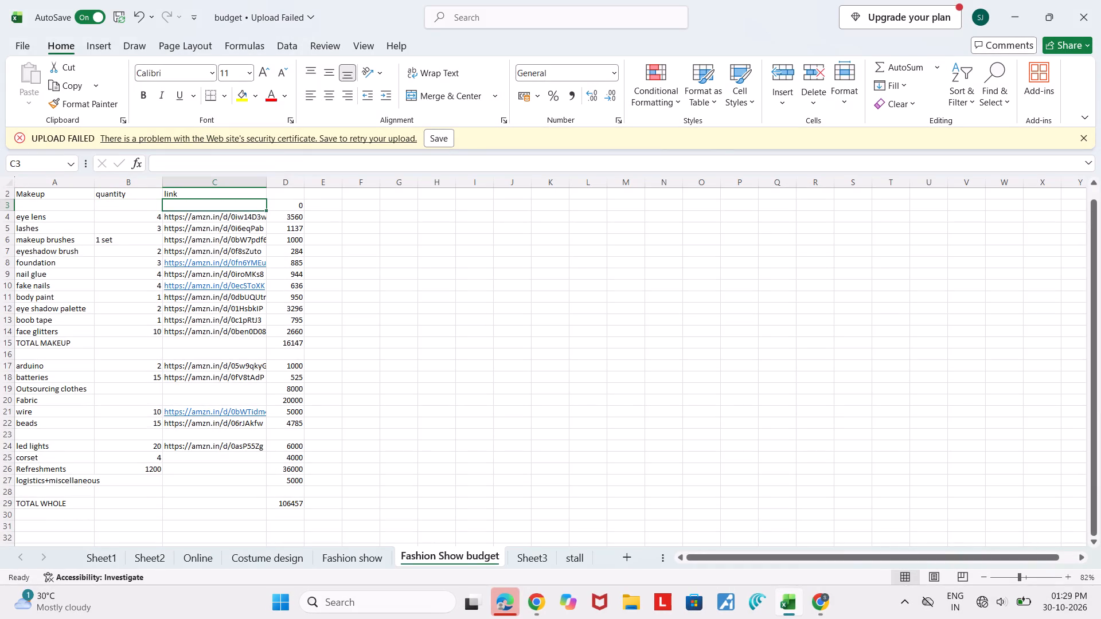
left_click(283, 210)
key("Delete")
left_click(413, 240)
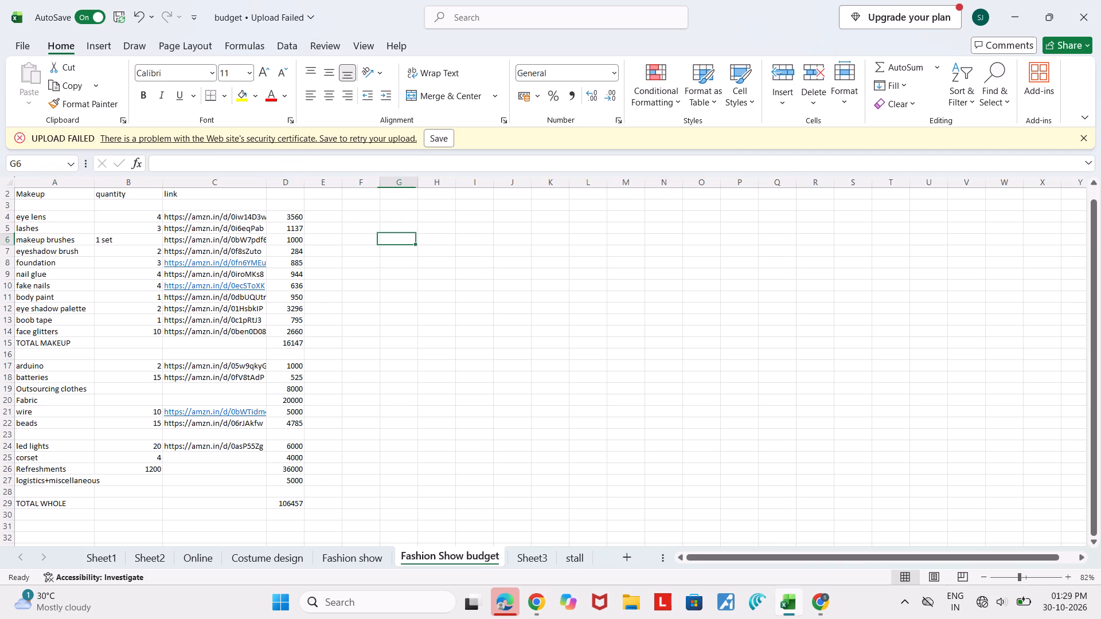
key("Return")
Retry the workbook's failed upload by saving it, choosing to proceed despite the website's security certificate problem.
left_click(439, 137)
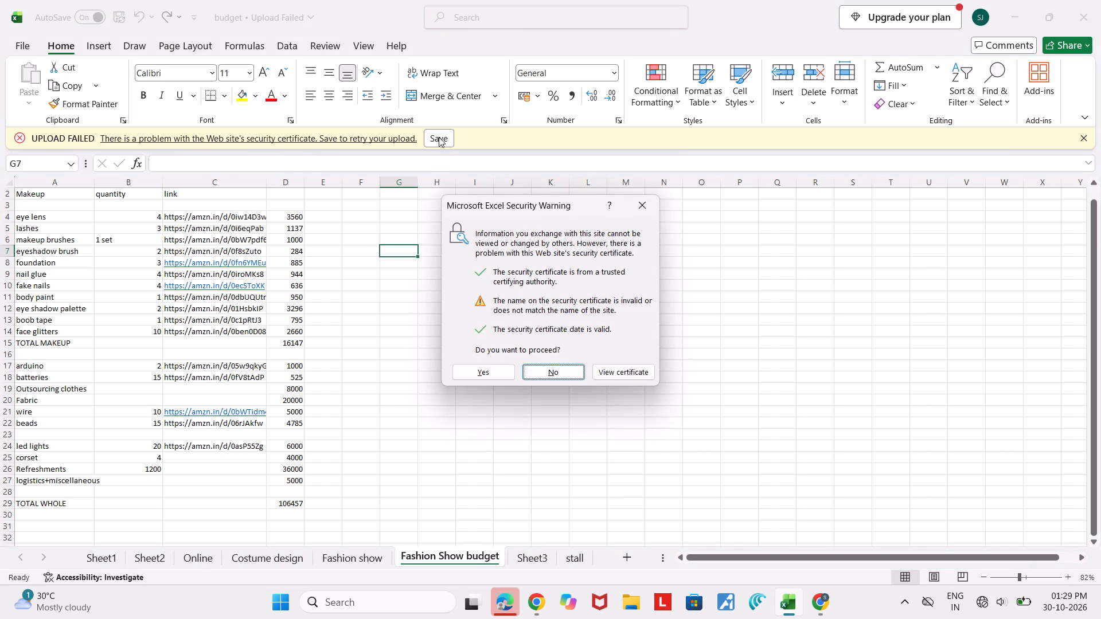
left_click(483, 369)
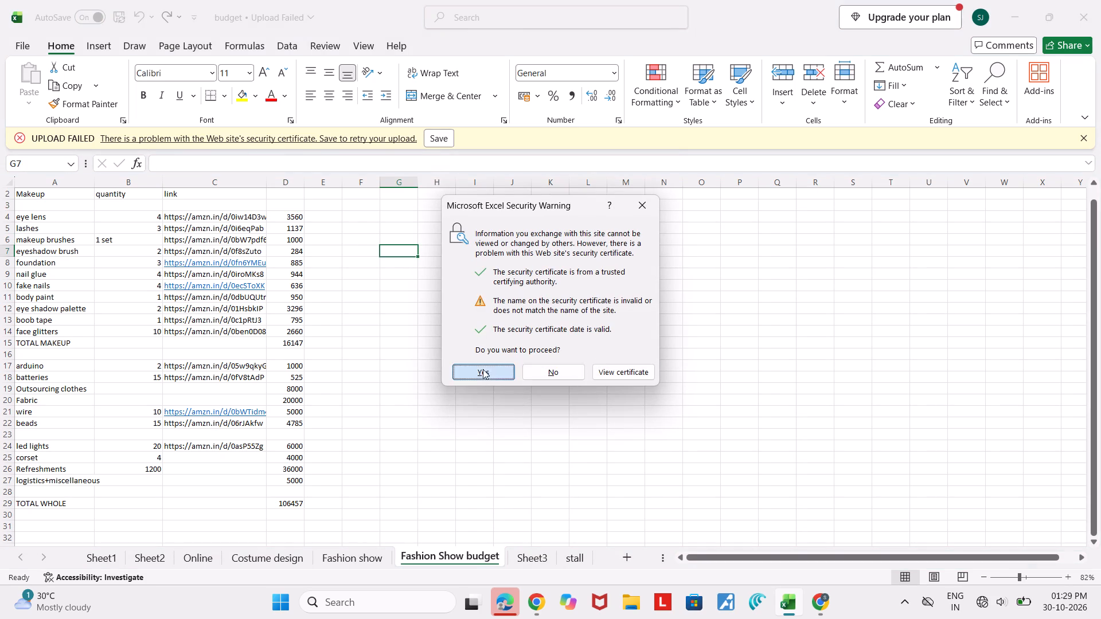
left_click(641, 333)
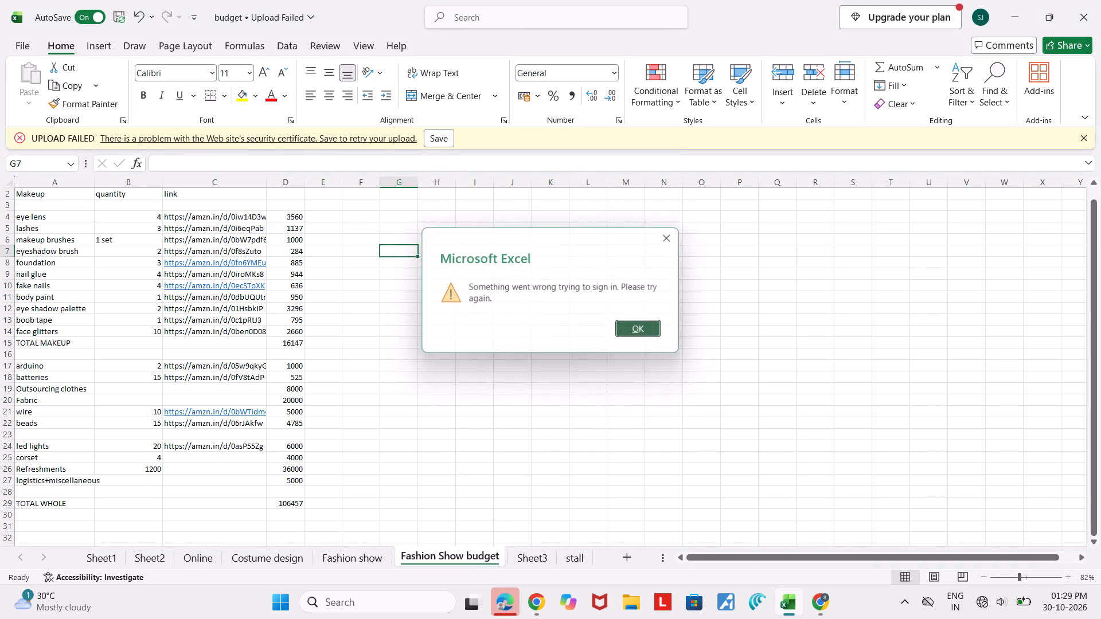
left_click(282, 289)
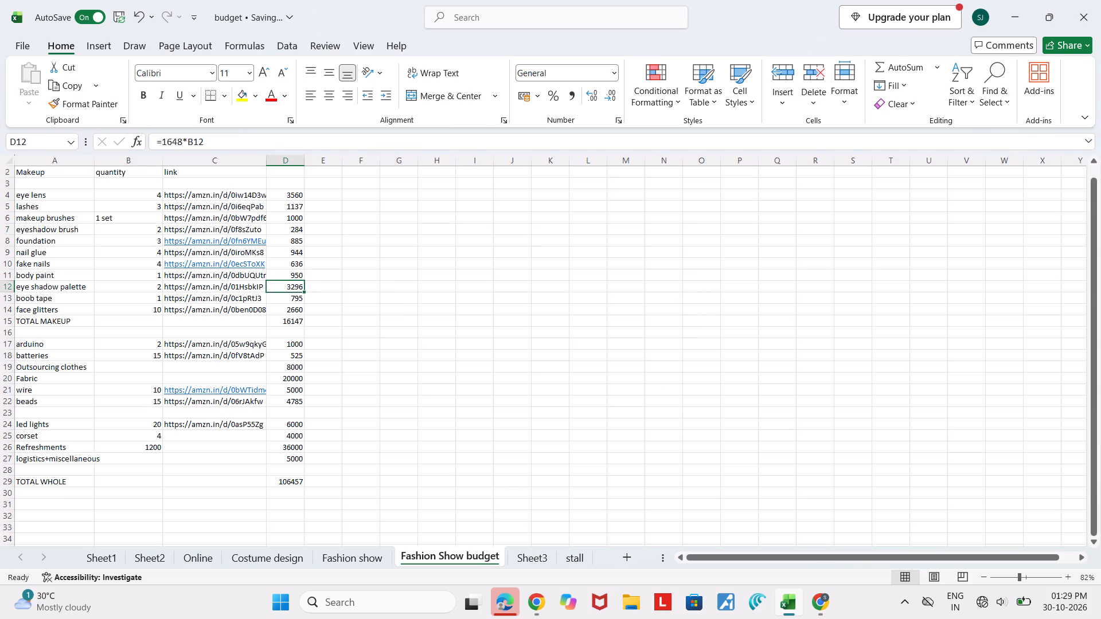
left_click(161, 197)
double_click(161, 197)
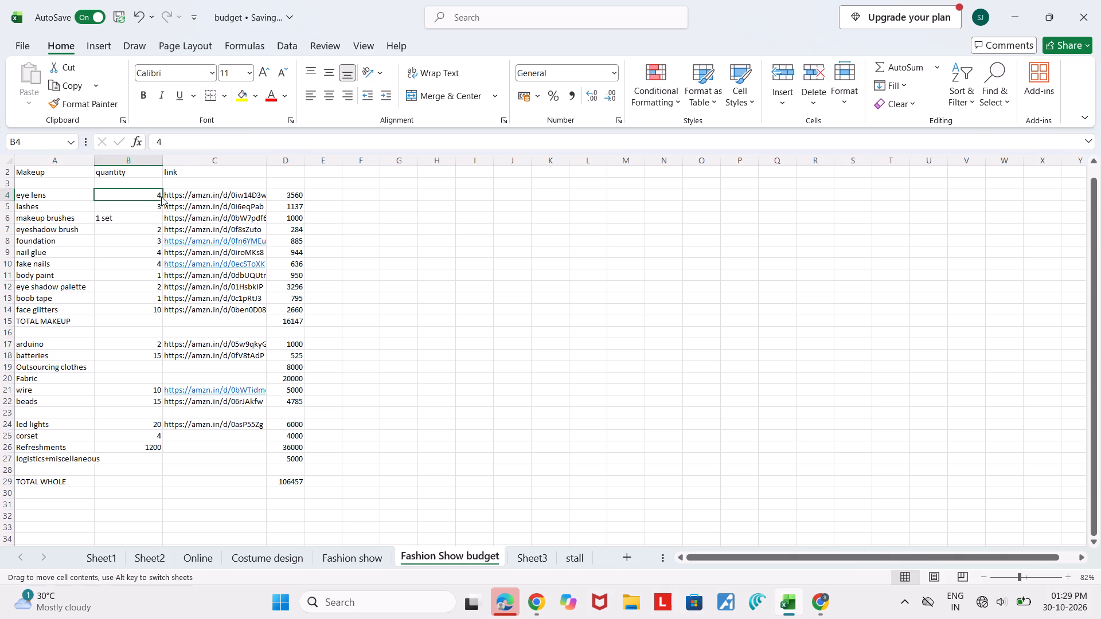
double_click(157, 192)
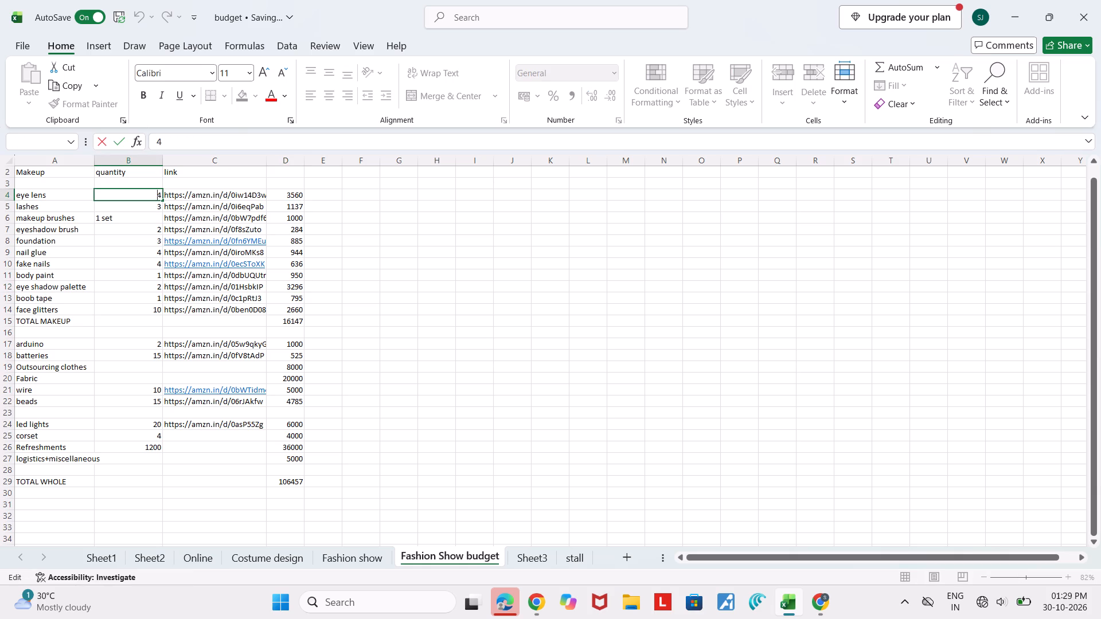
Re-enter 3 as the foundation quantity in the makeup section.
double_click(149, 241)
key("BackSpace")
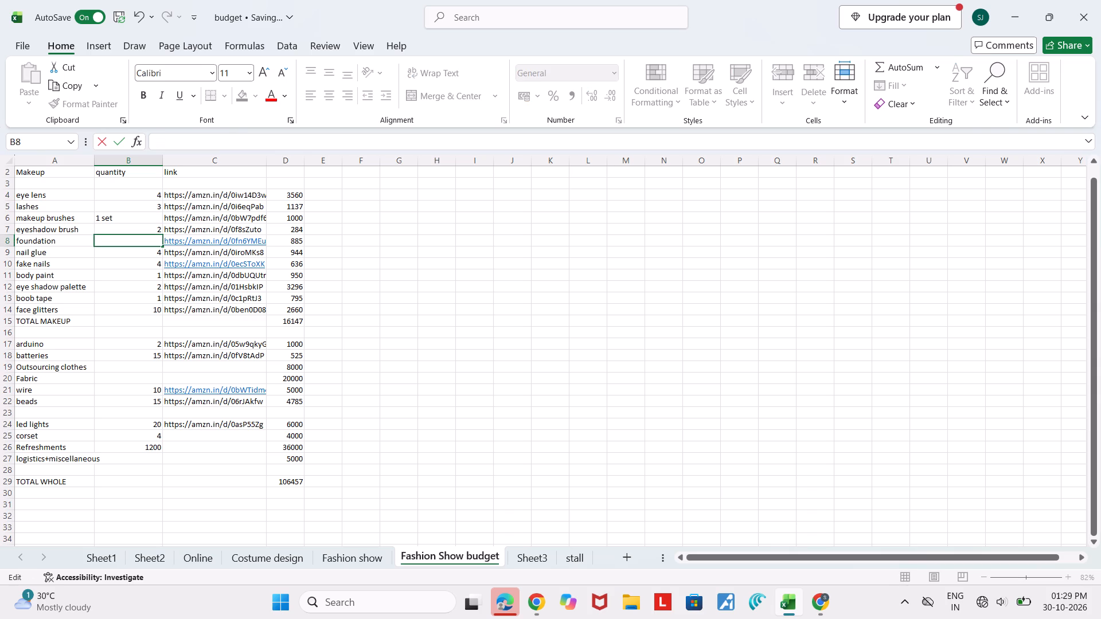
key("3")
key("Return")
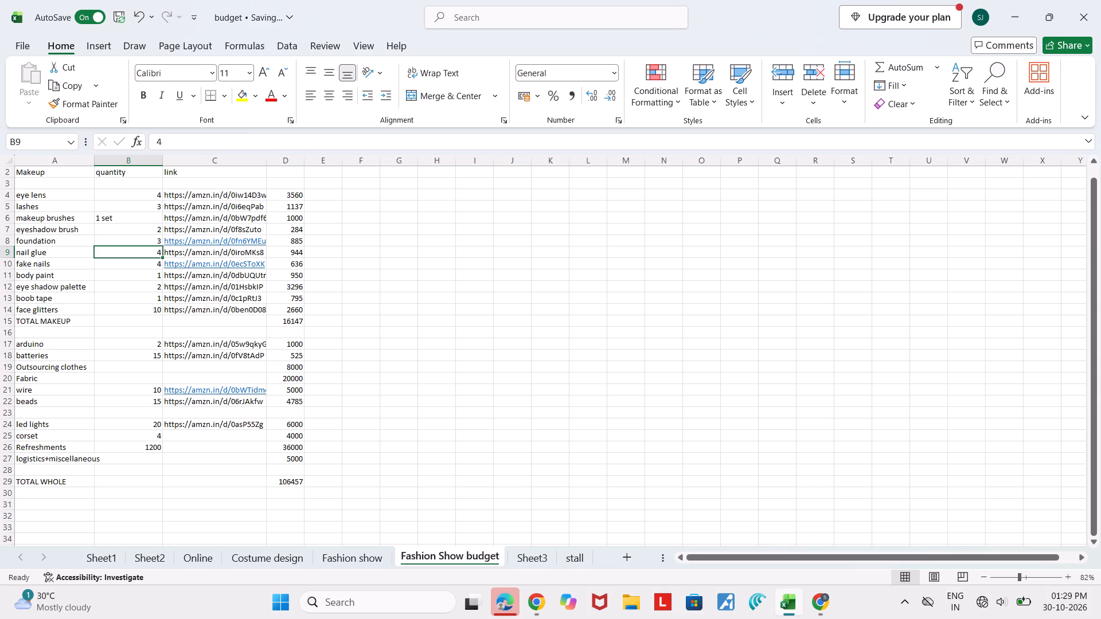
Set the face glitters quantity to 5 in the makeup section.
double_click(157, 268)
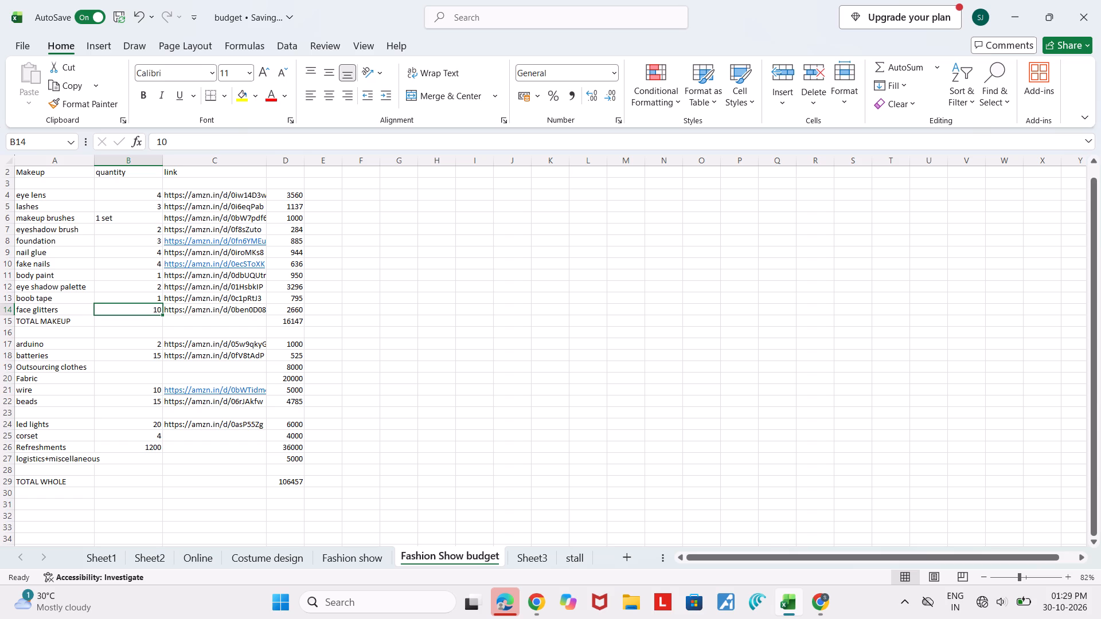
double_click(150, 310)
key("BackSpace")
key("BackSpace")
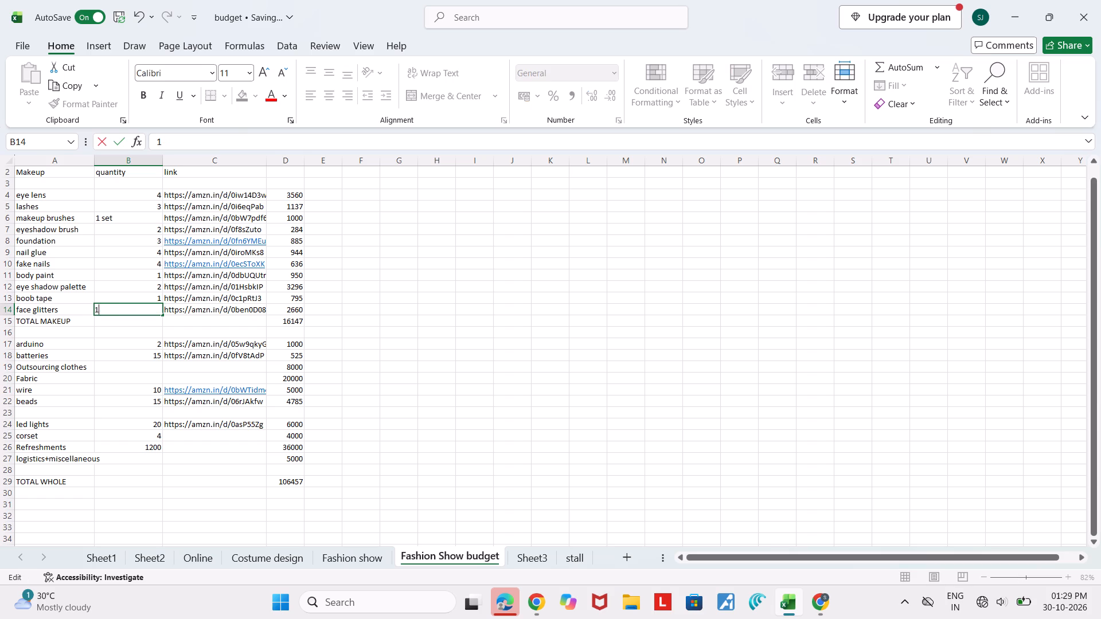
key("5")
key("Return")
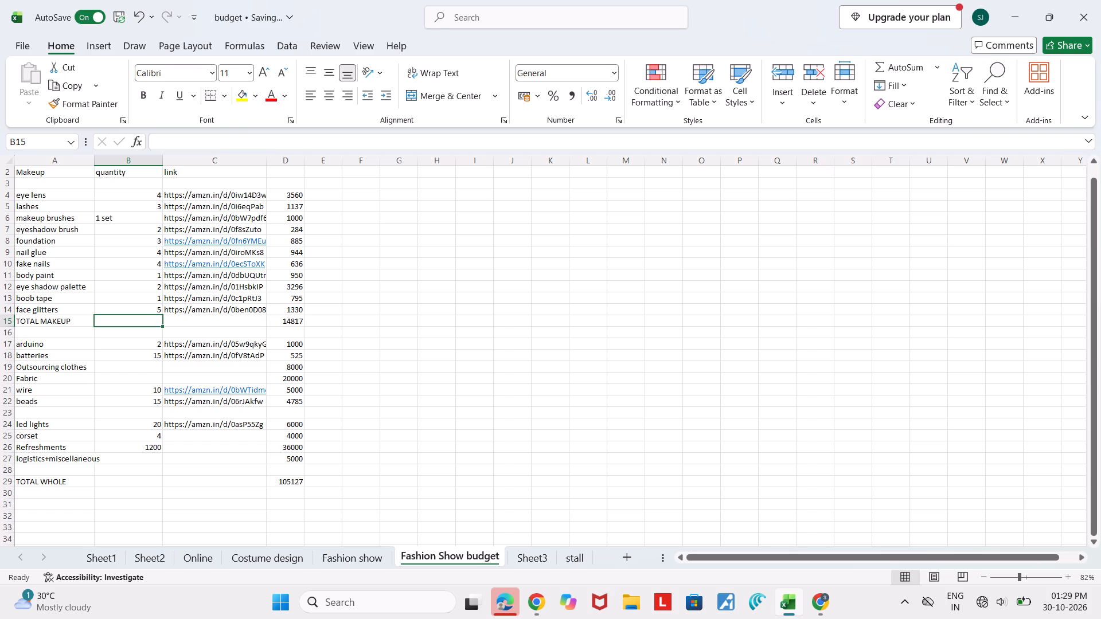
Clear the boob tape item's entries in row 13 and delete the emptied sheet row.
left_click(42, 301)
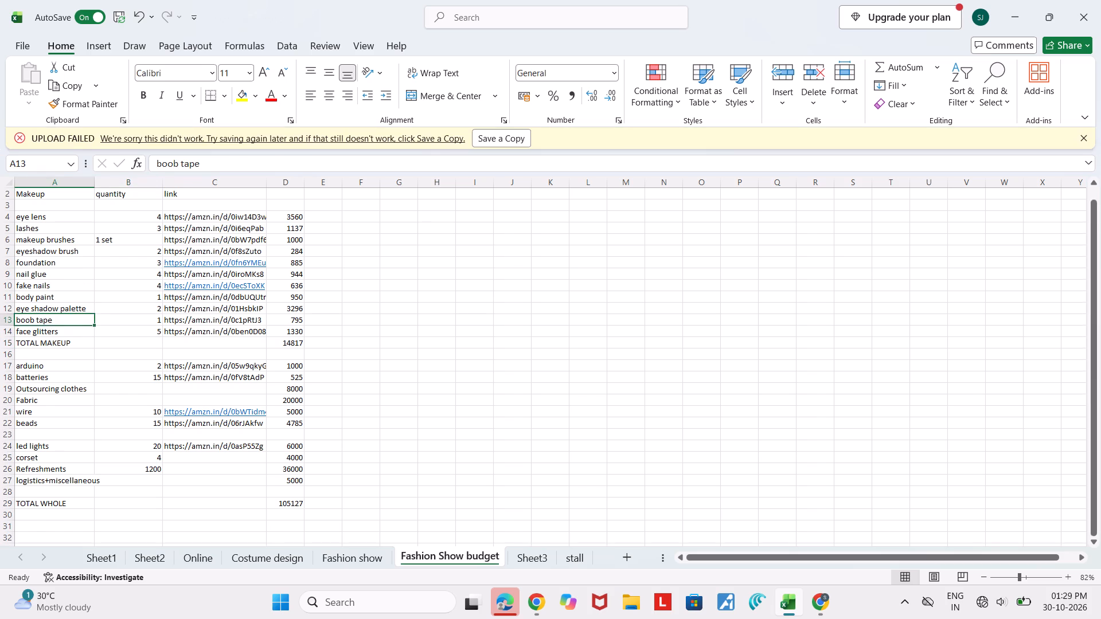
left_click_drag(315, 318, 54, 322)
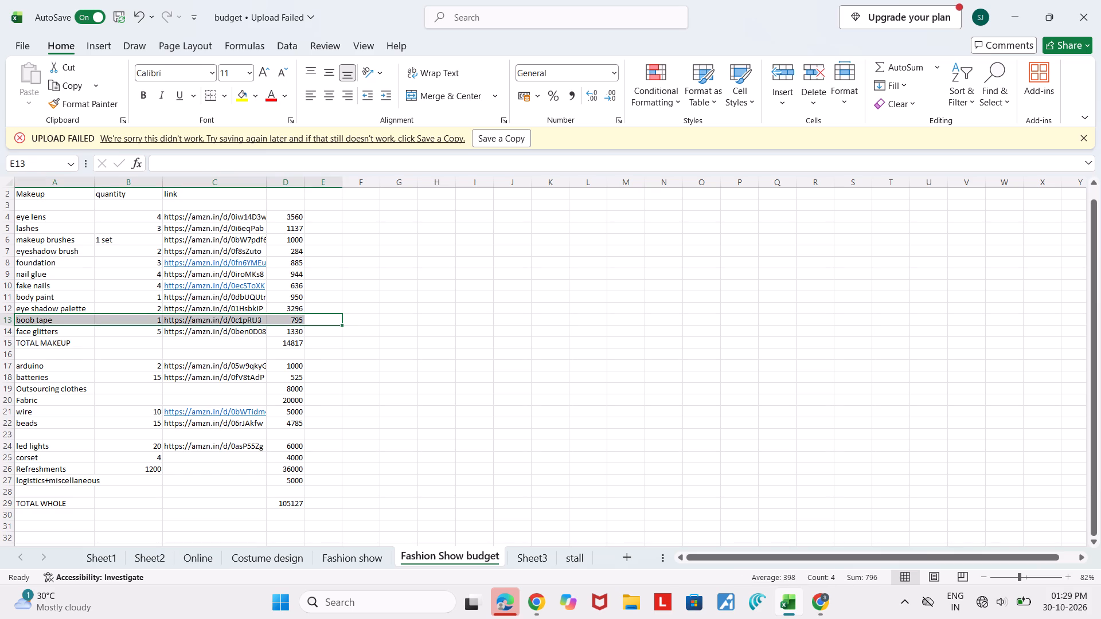
key("Delete")
key("Return")
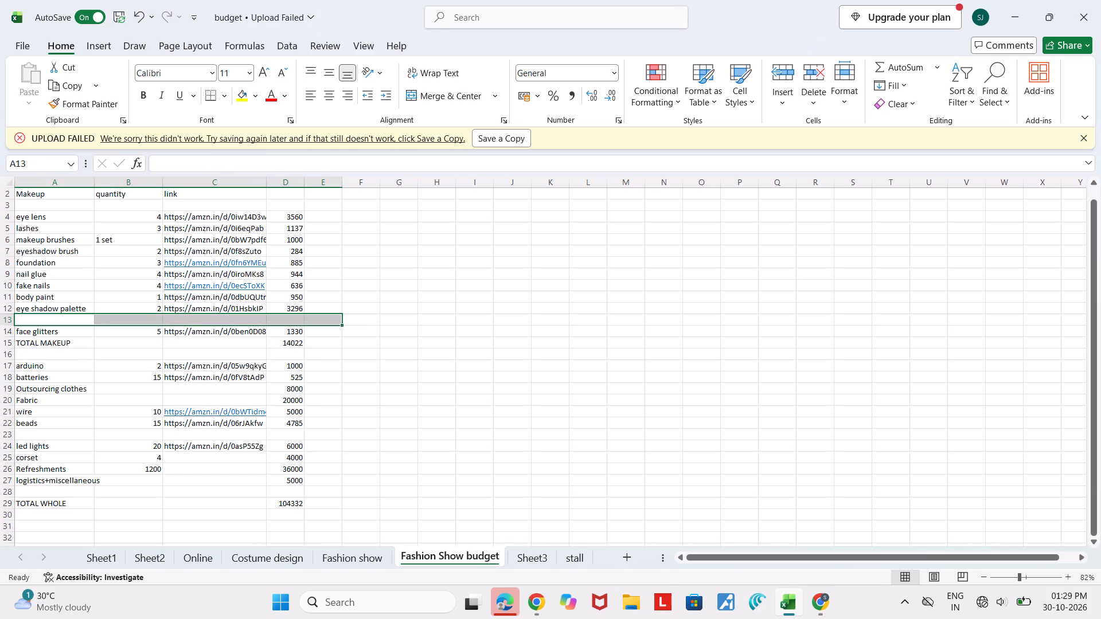
left_click(808, 103)
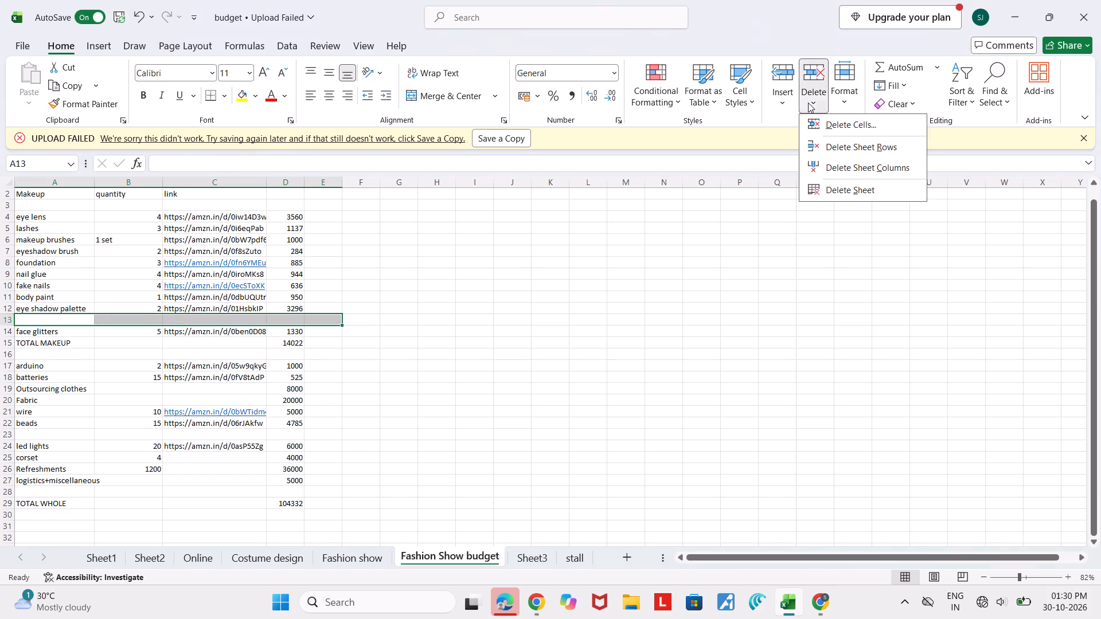
left_click(831, 144)
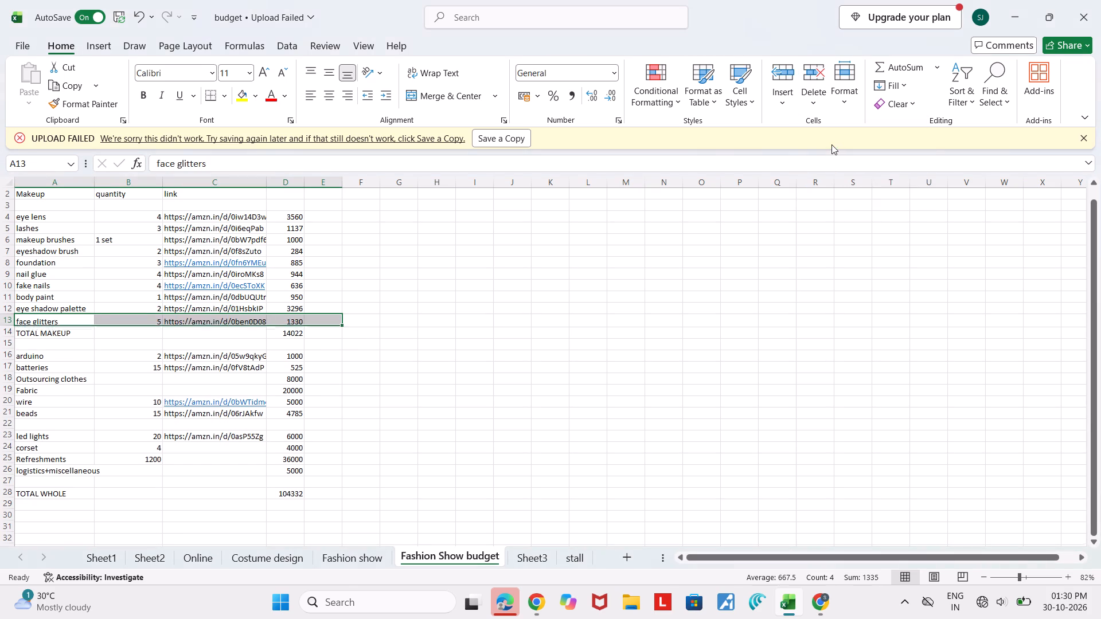
left_click(555, 304)
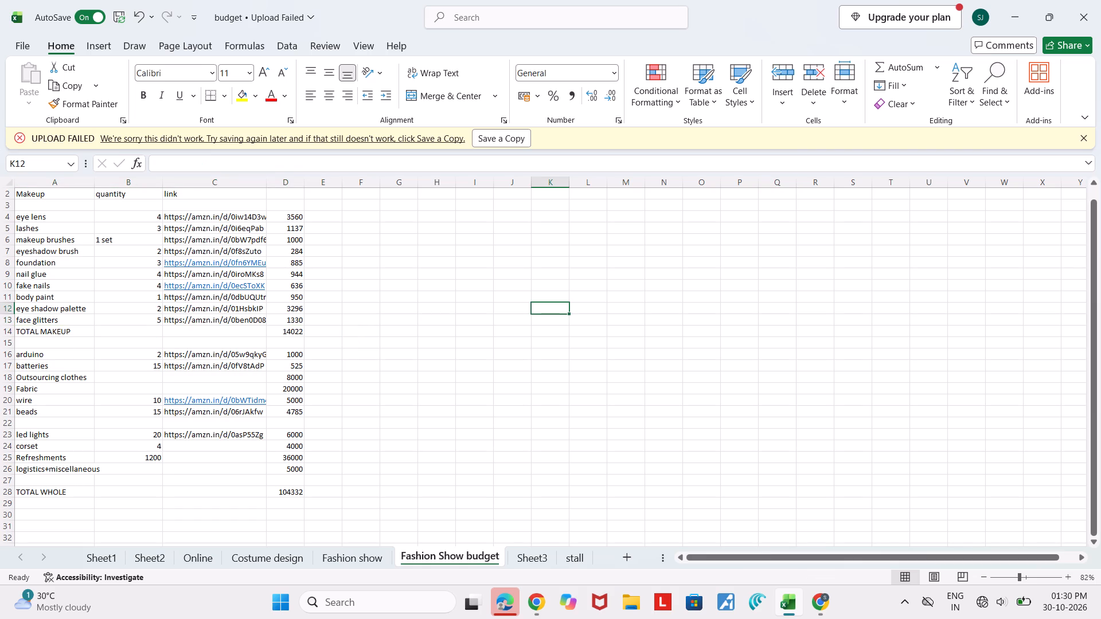
Remove the corset item from the budget by clearing its name and deleting its whole sheet row 24.
left_click(33, 450)
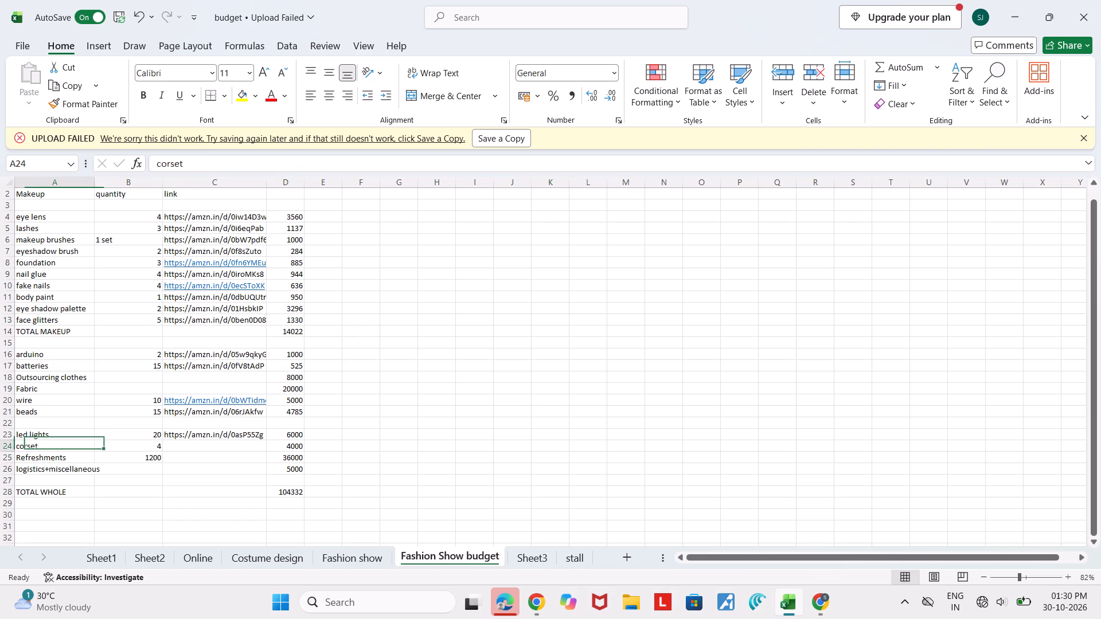
key("Delete")
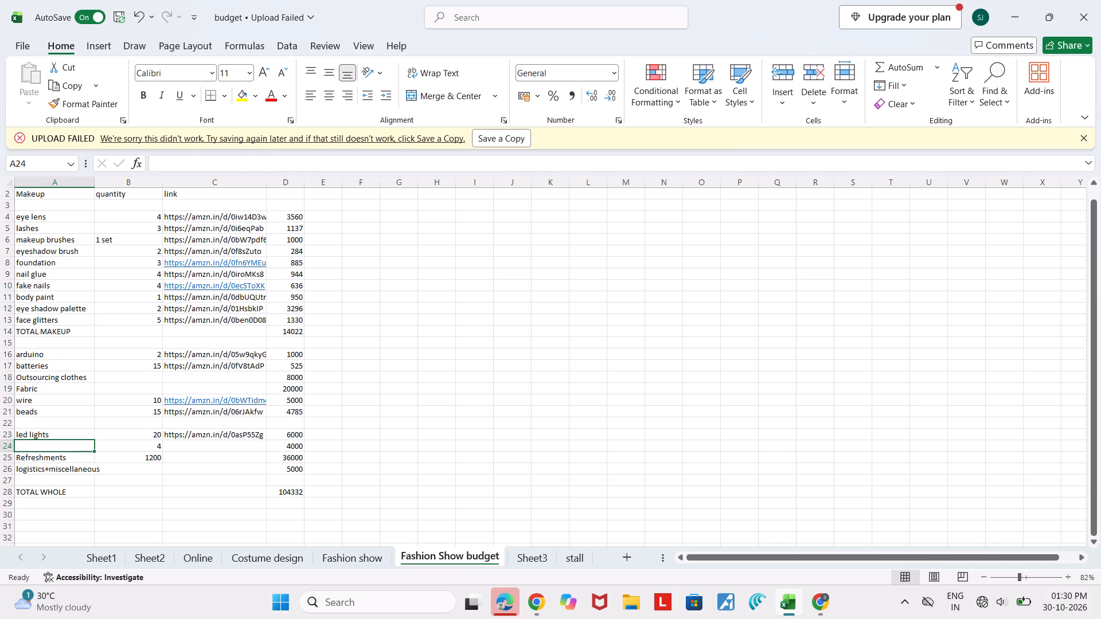
left_click(33, 450)
left_click(814, 95)
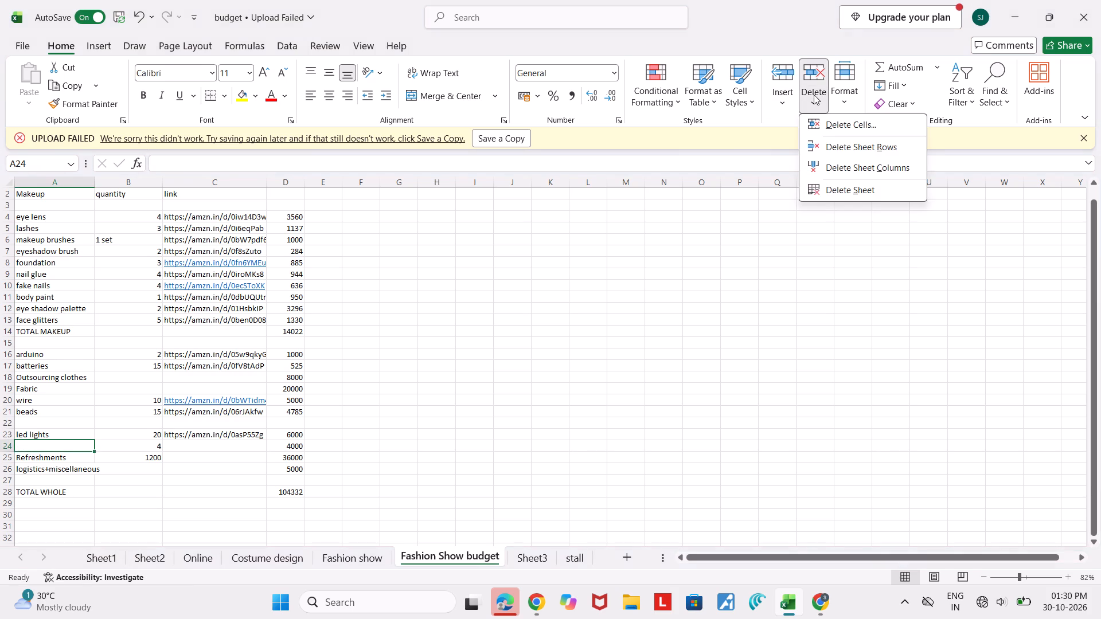
left_click(825, 146)
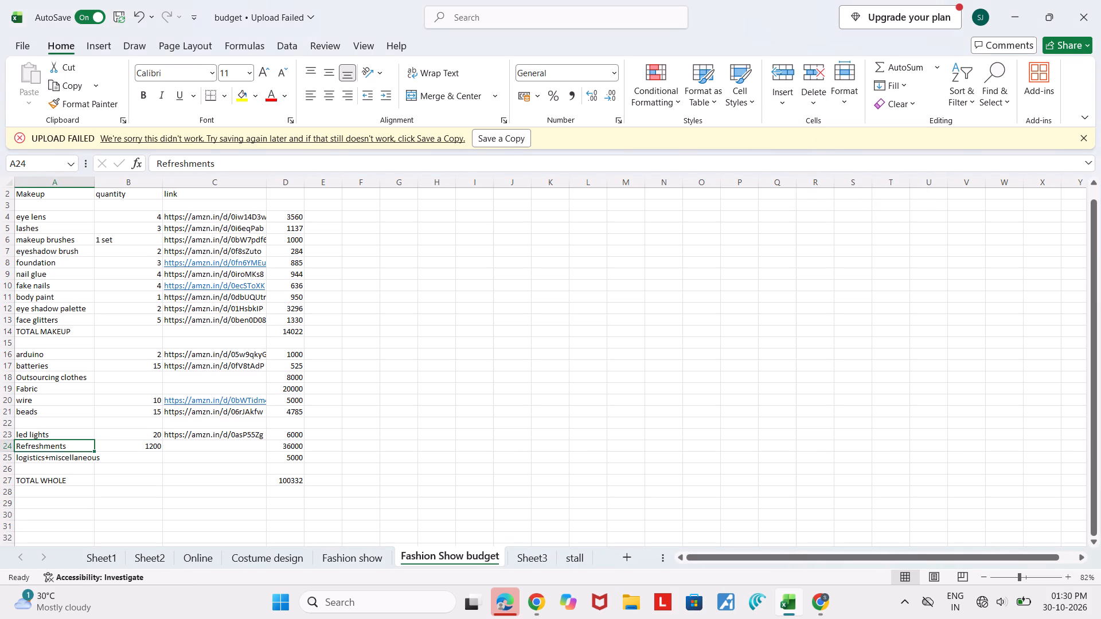
left_click(526, 346)
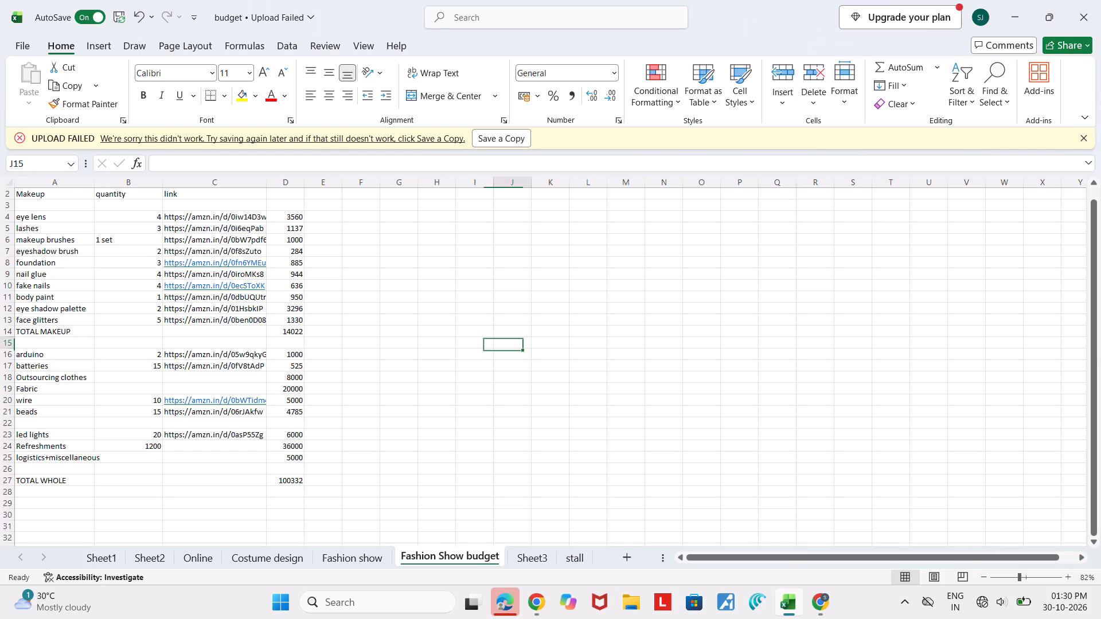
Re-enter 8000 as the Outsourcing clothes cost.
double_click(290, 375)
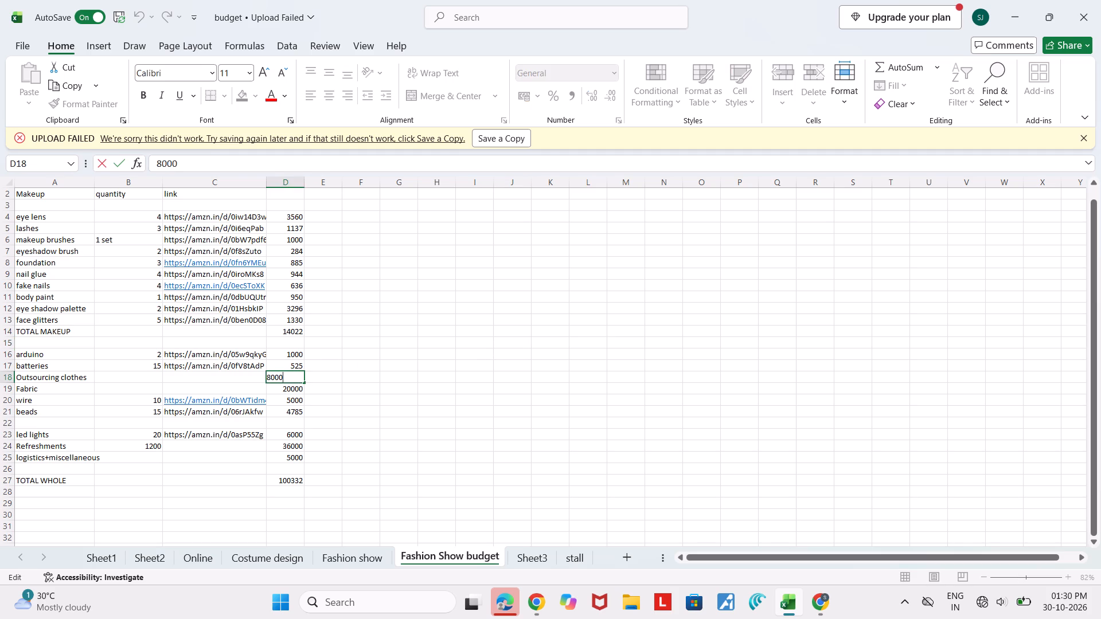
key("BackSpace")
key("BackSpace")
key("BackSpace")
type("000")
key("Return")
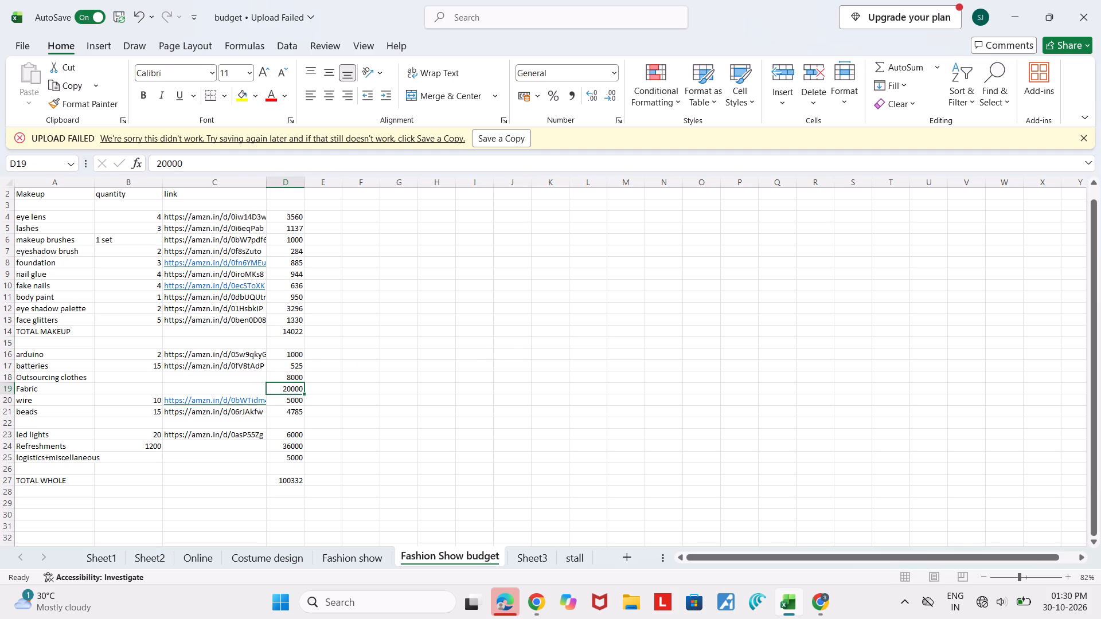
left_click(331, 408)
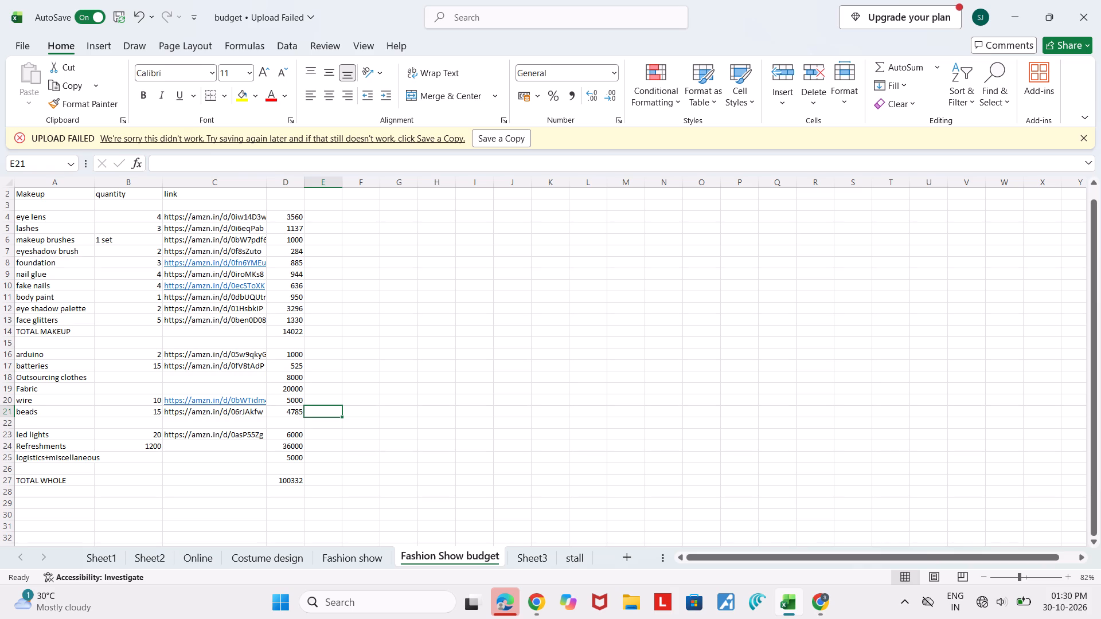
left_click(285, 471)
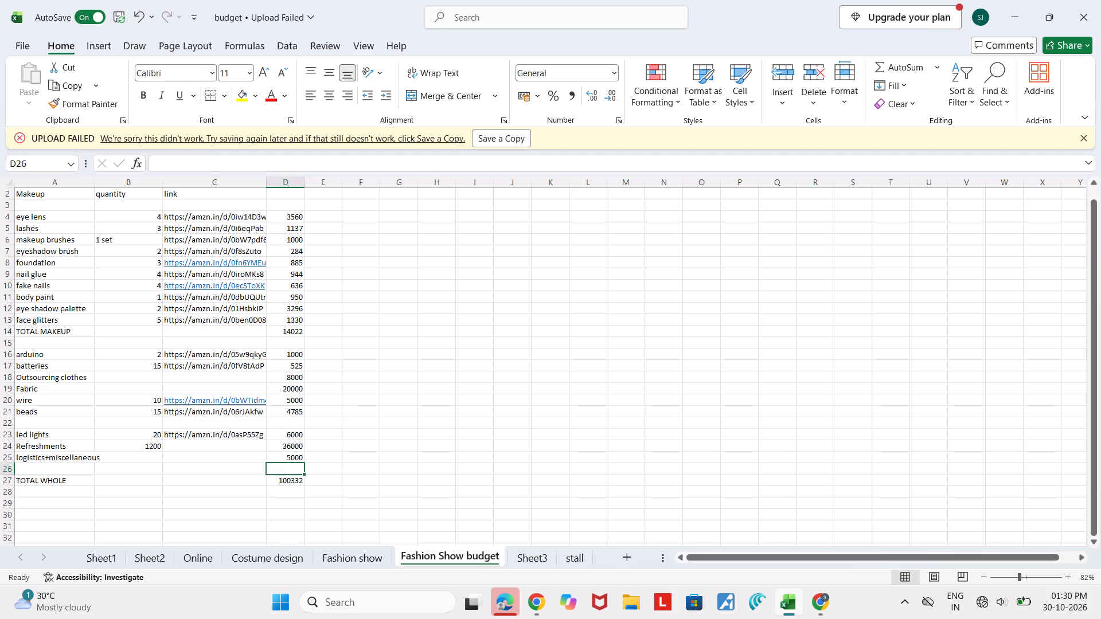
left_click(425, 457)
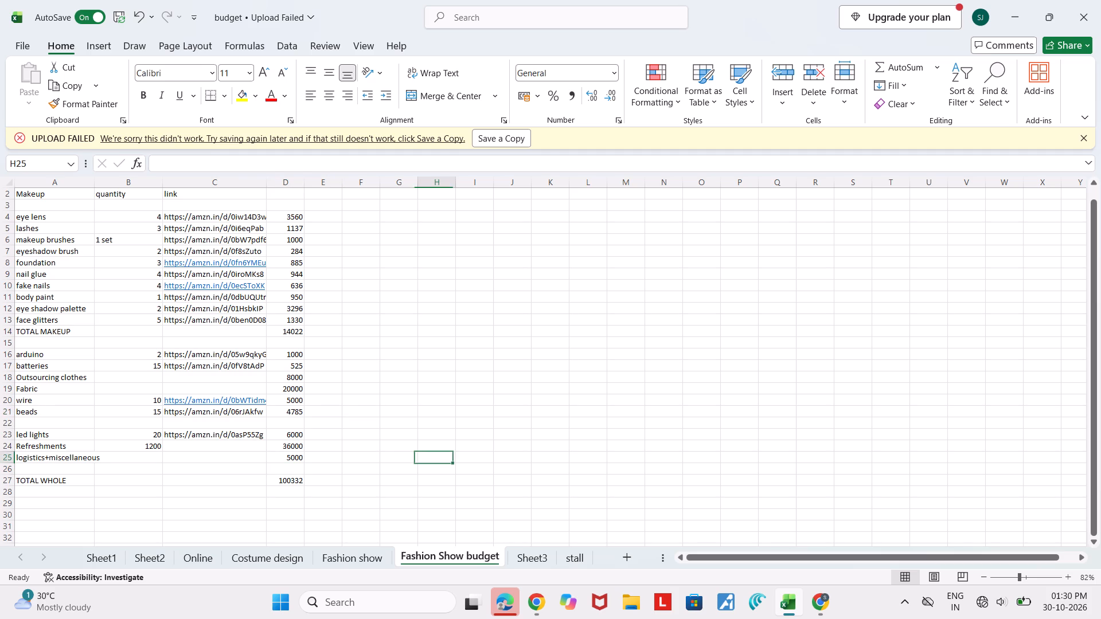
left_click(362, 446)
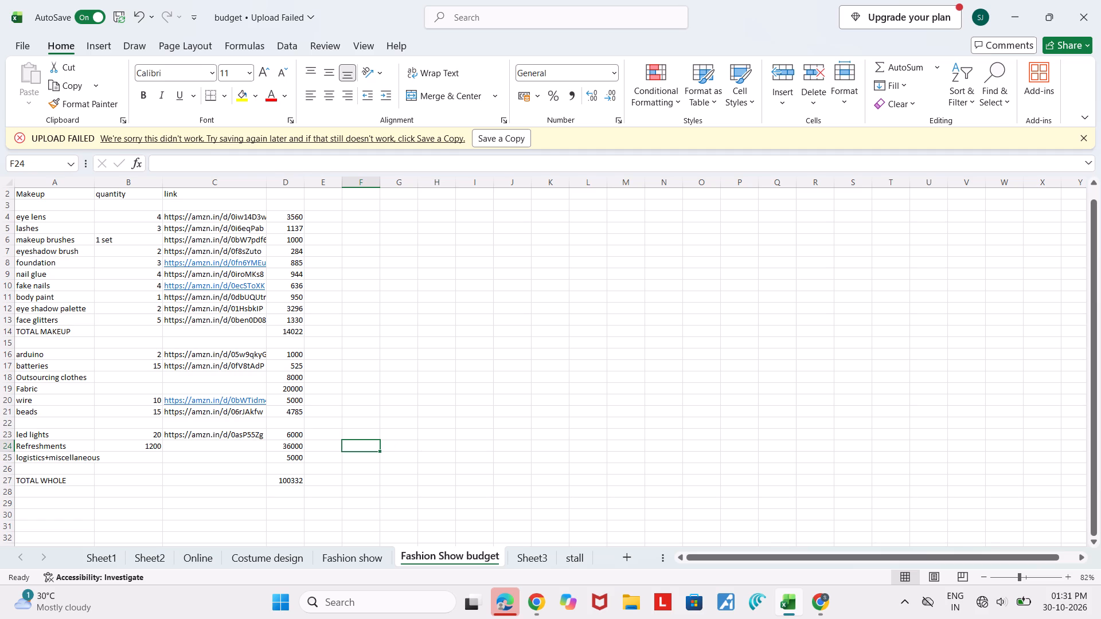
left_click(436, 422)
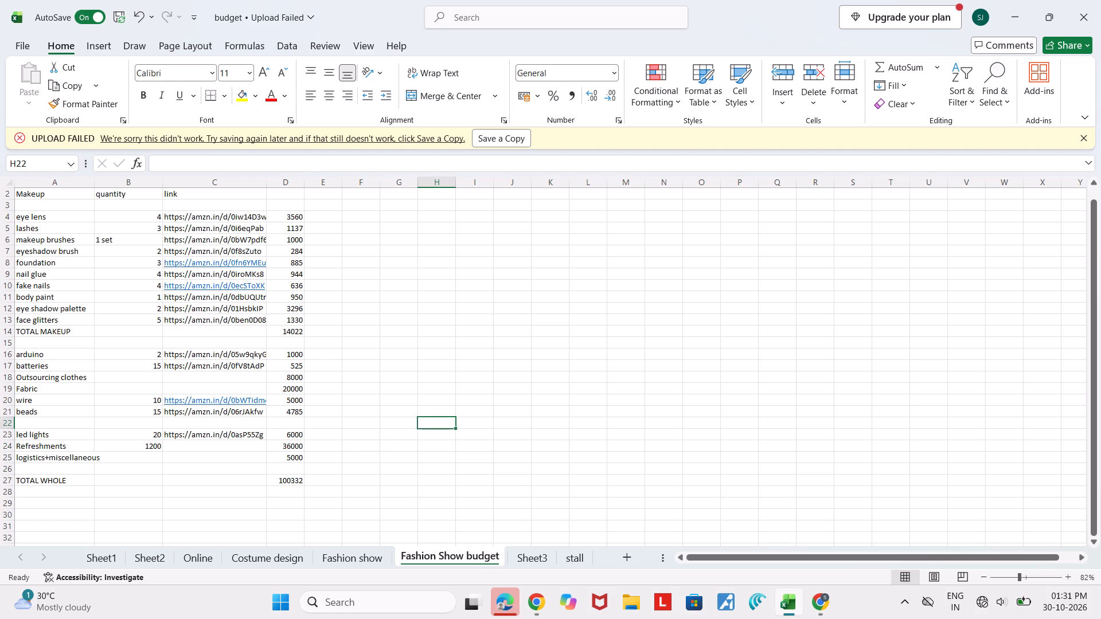
Set the foundation quantity in the makeup section to 2.
scroll(436, 422, "up", 1)
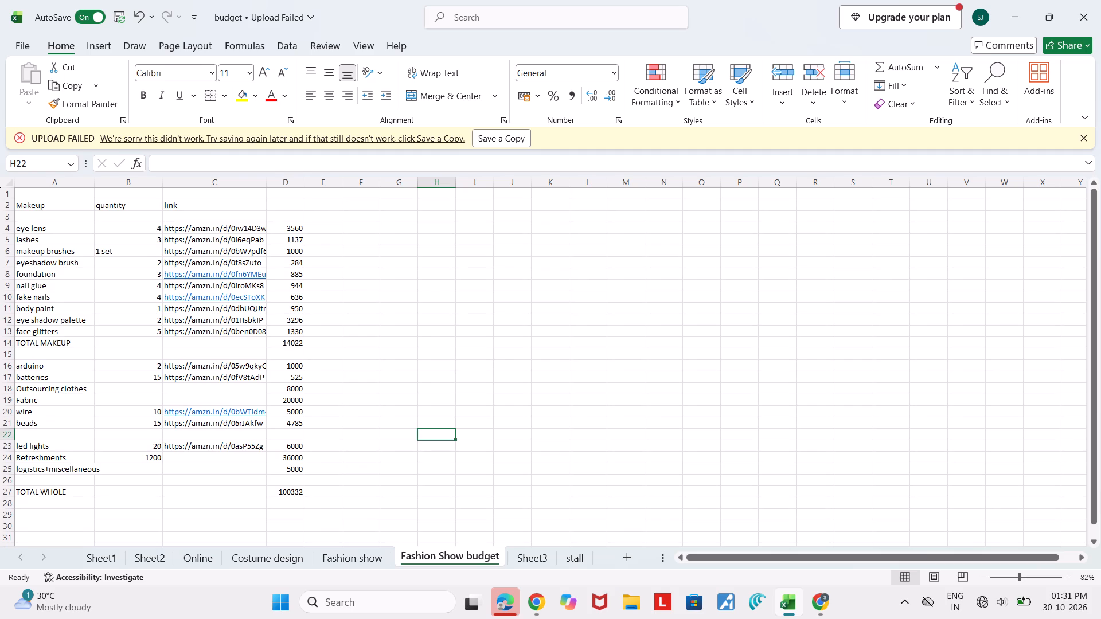
left_click(147, 275)
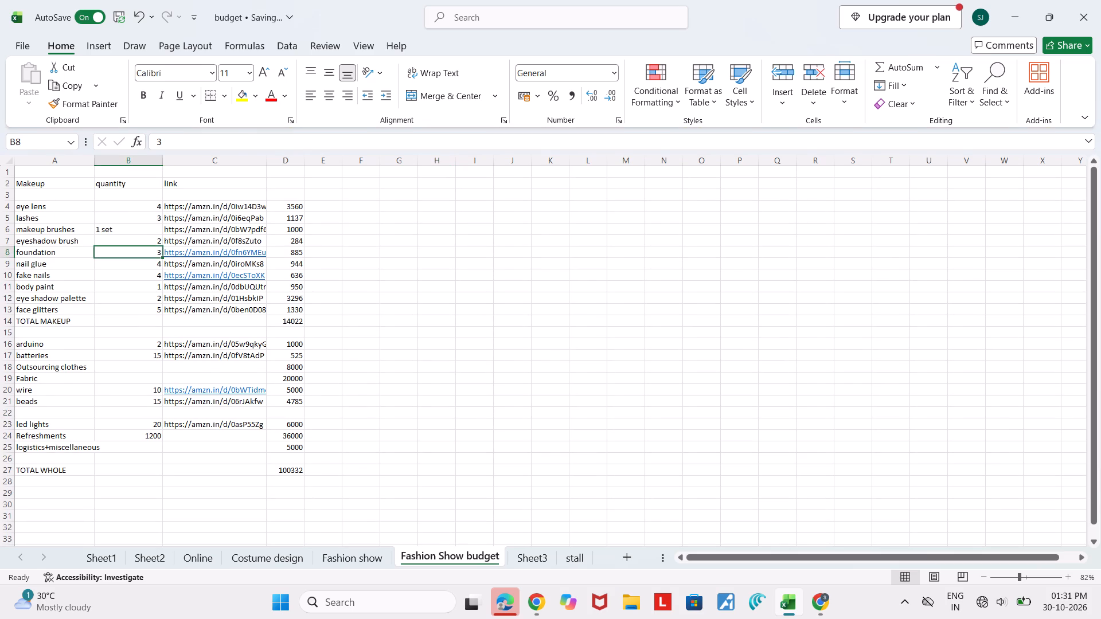
double_click(155, 251)
key("BackSpace")
key("2")
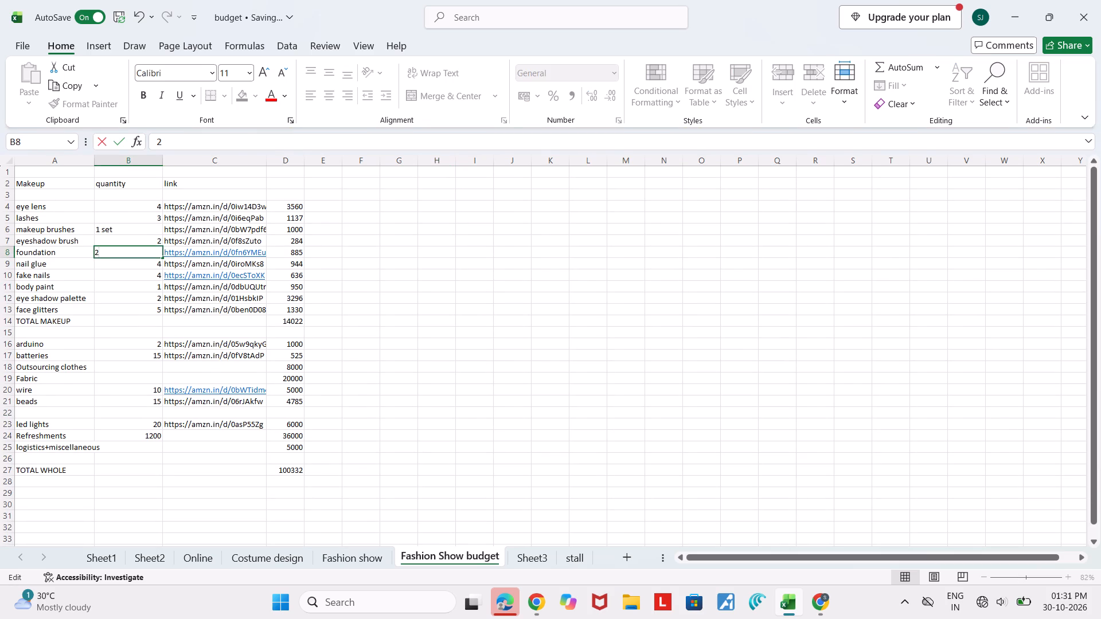
key("Return")
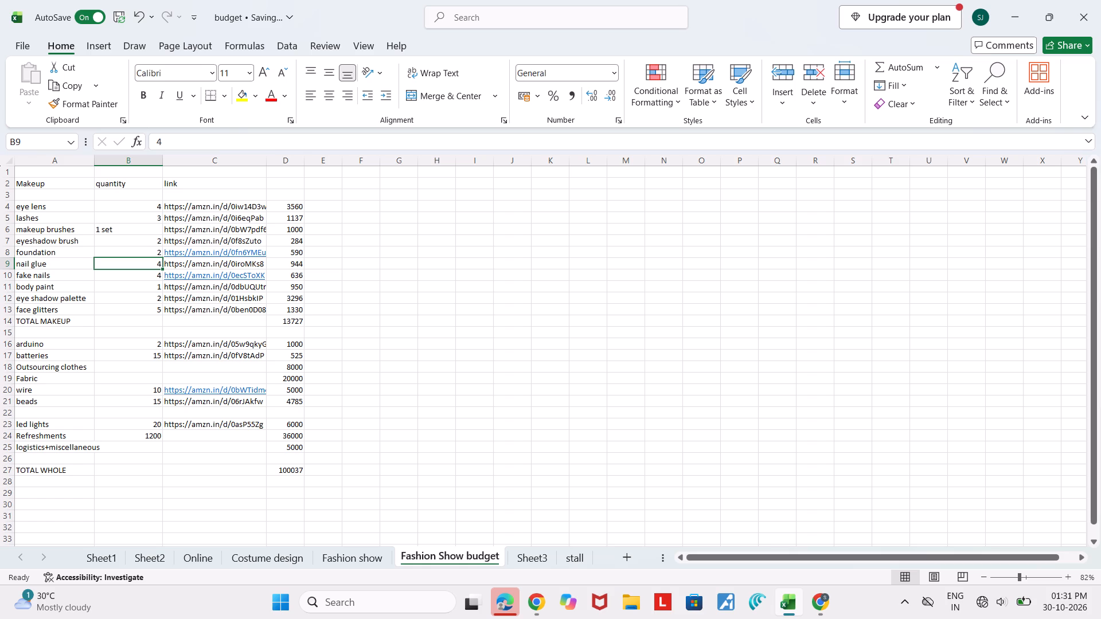
Check the formulas behind the foundation cost, the TOTAL MAKEUP amount and the TOTAL WHOLE amount without changing them.
double_click(291, 253)
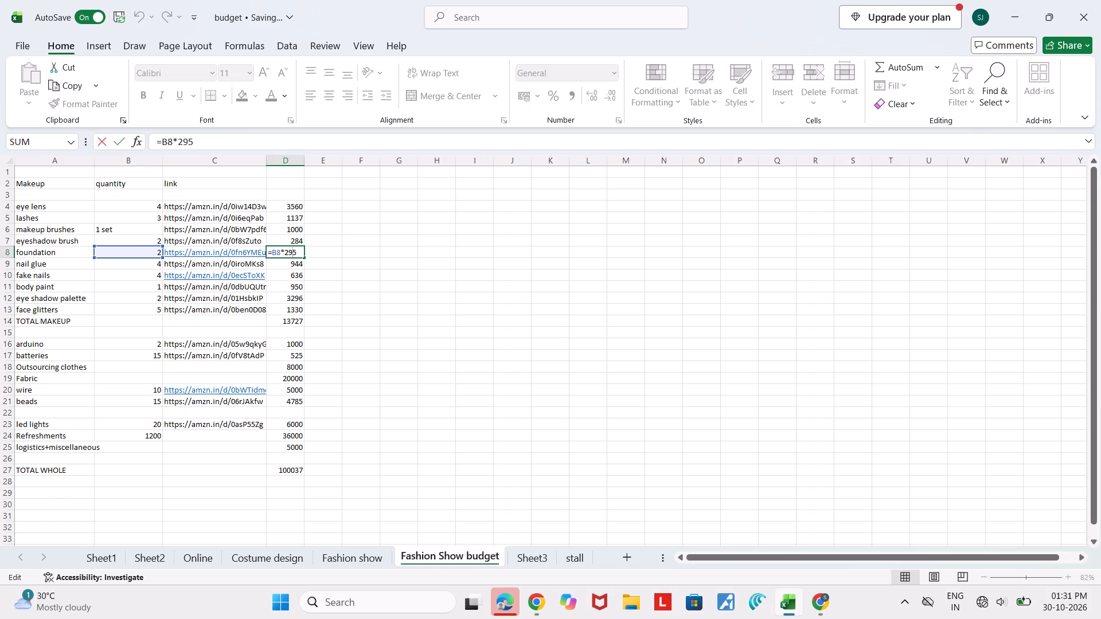
left_click(279, 252)
key("Return")
left_click(411, 264)
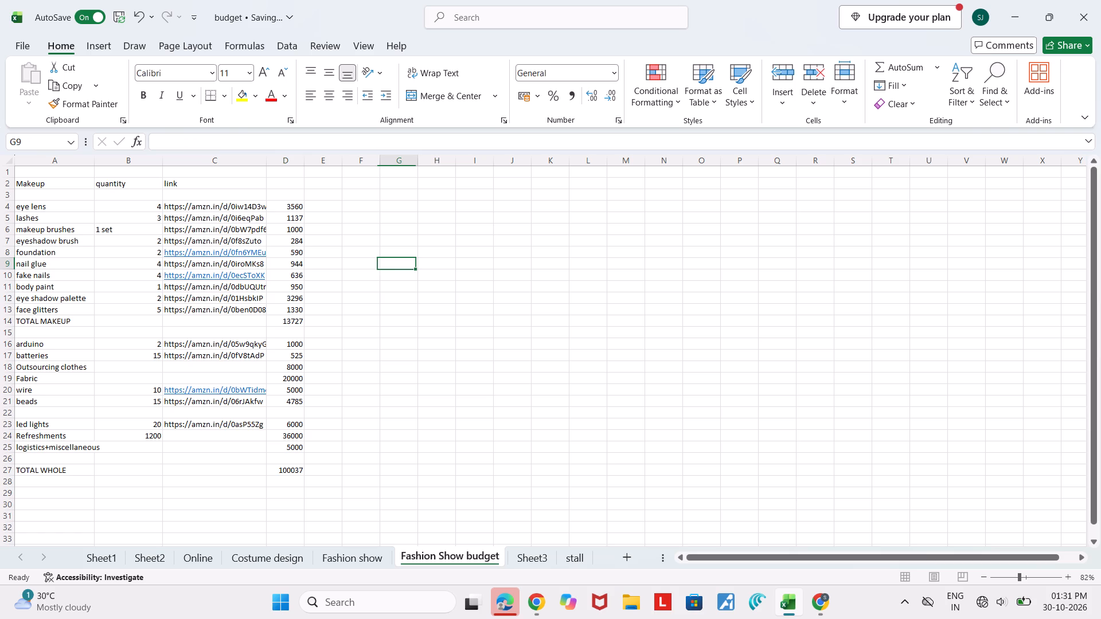
left_click(299, 319)
double_click(299, 319)
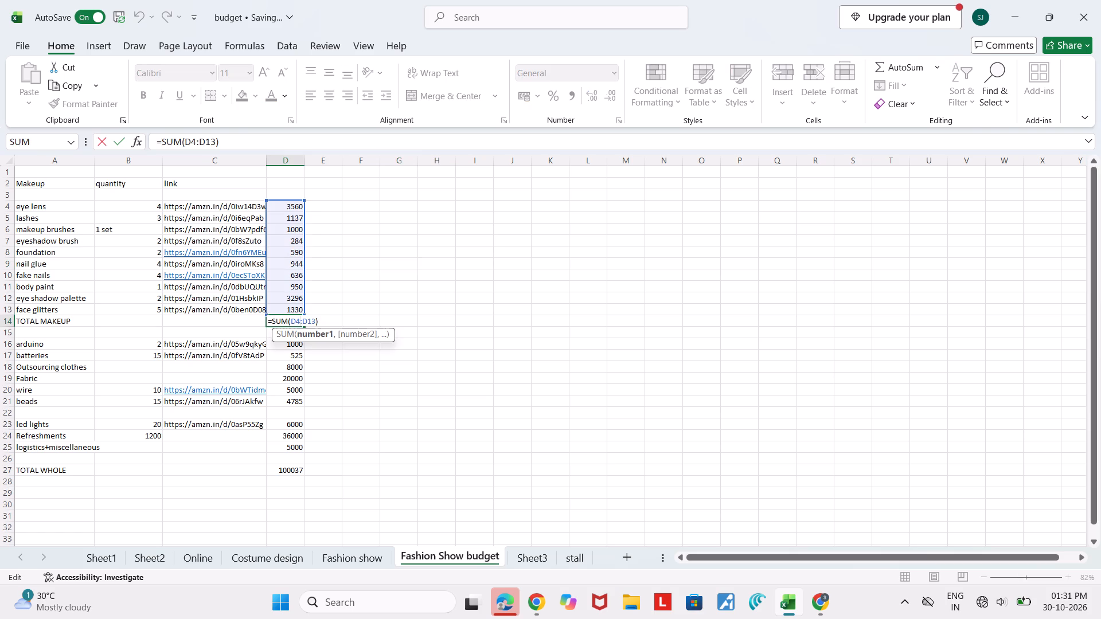
left_click(368, 294)
key("Return")
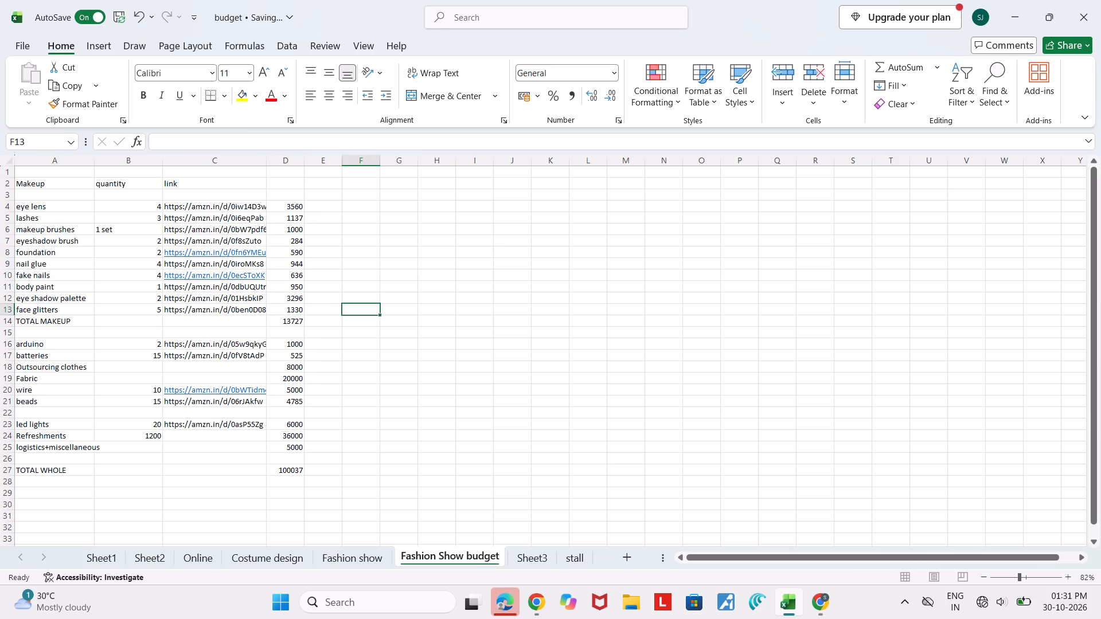
left_click(284, 472)
double_click(284, 472)
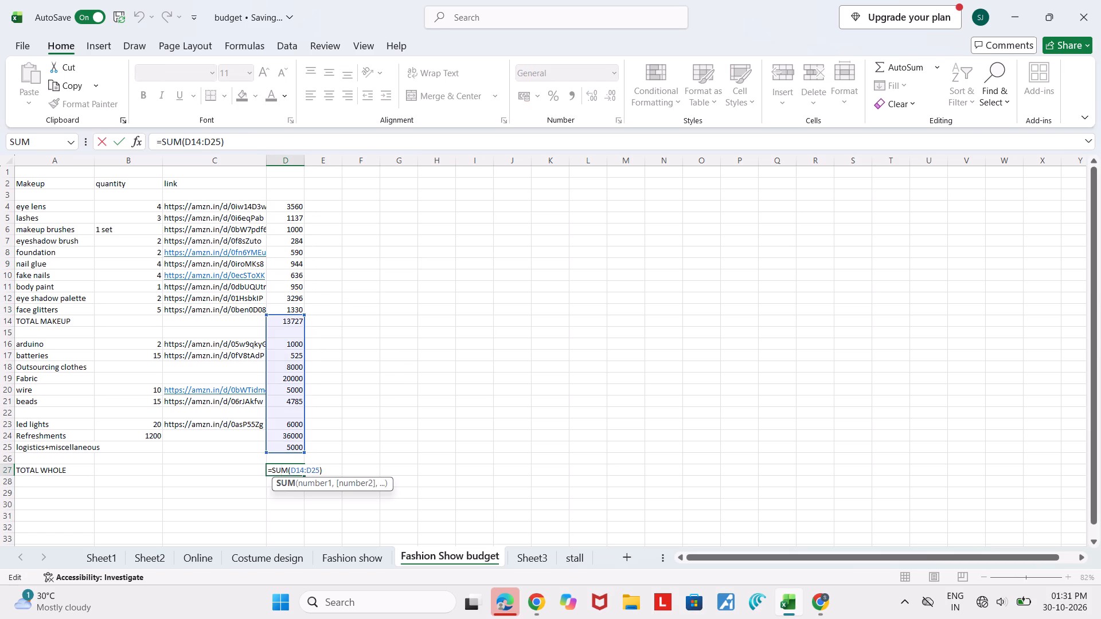
left_click(392, 414)
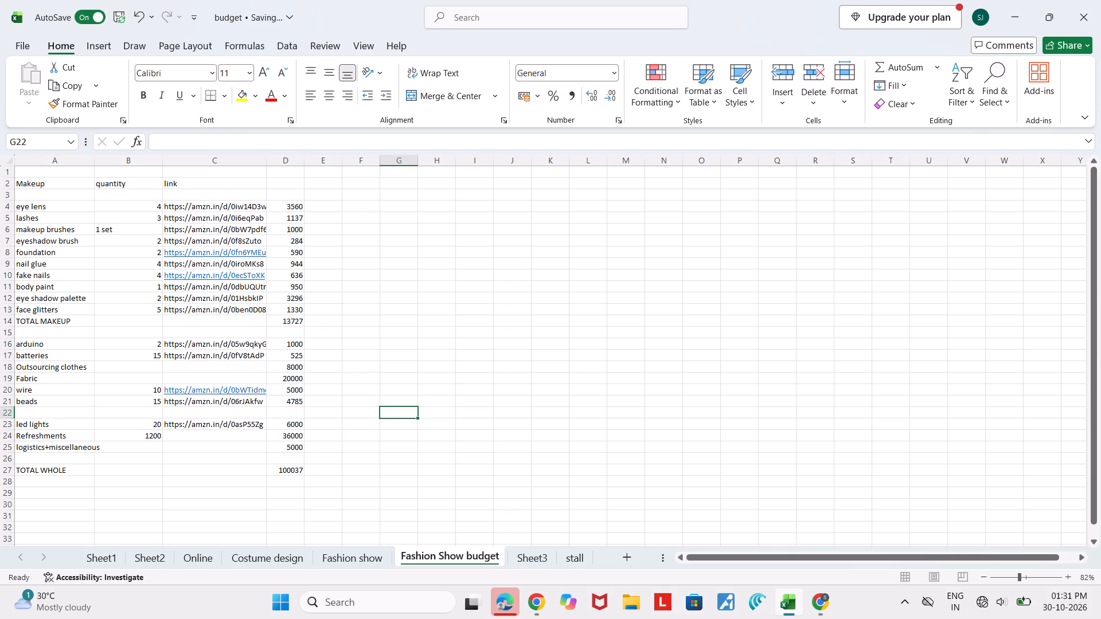
Check the cost column entries from eye lens to logistics, and examine the eye lens and foundation quantities and the foundation cost formula.
left_click_drag(275, 202, 300, 453)
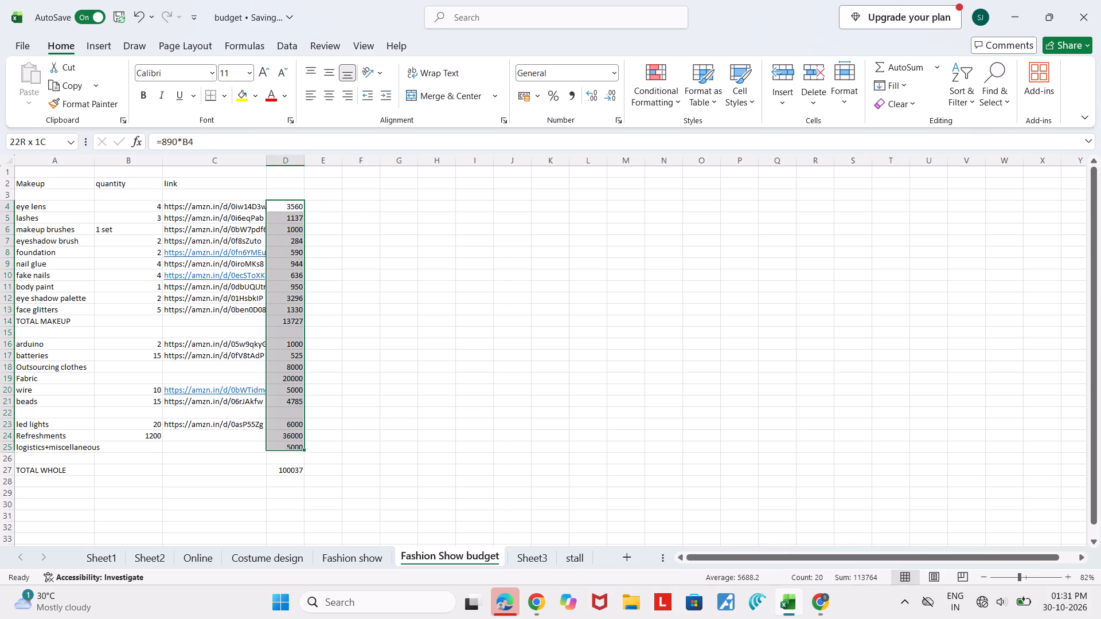
left_click_drag(300, 453, 303, 449)
left_click(422, 325)
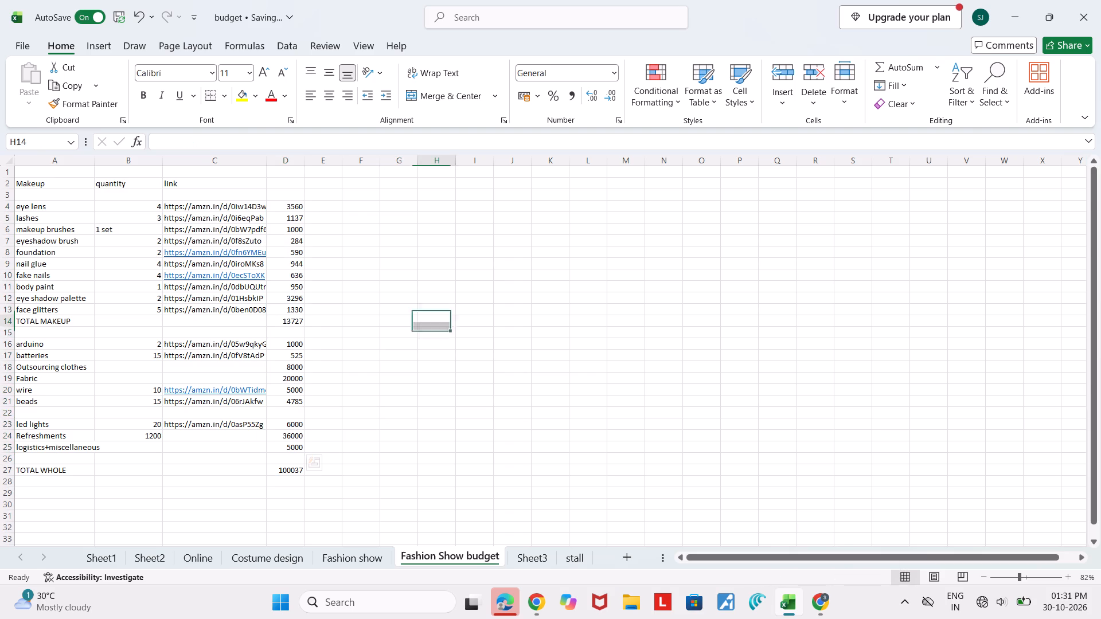
double_click(285, 327)
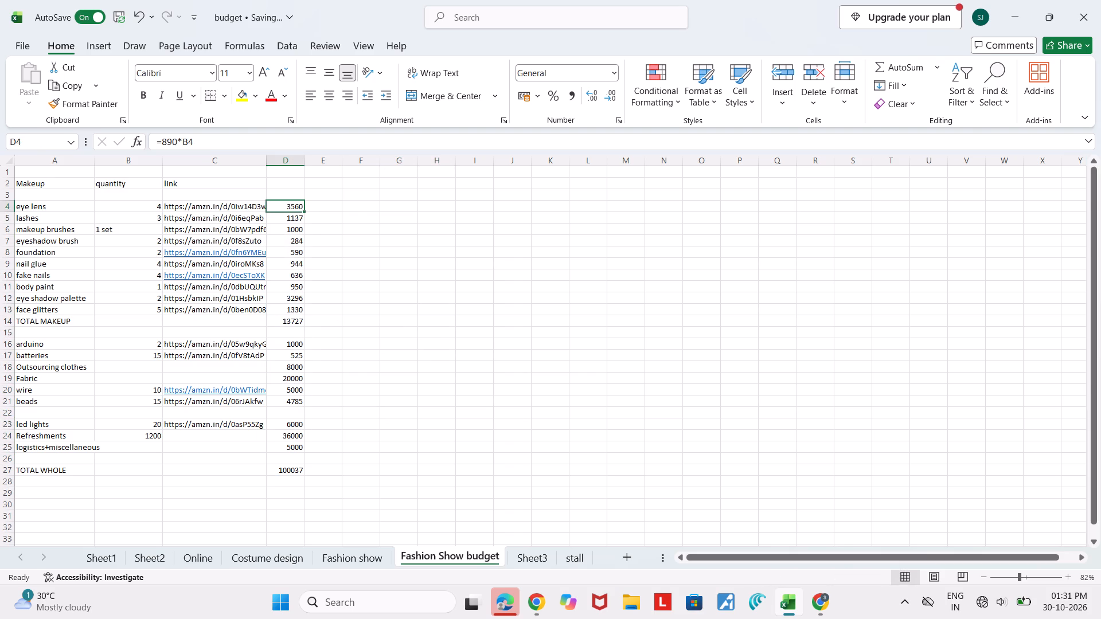
double_click(151, 209)
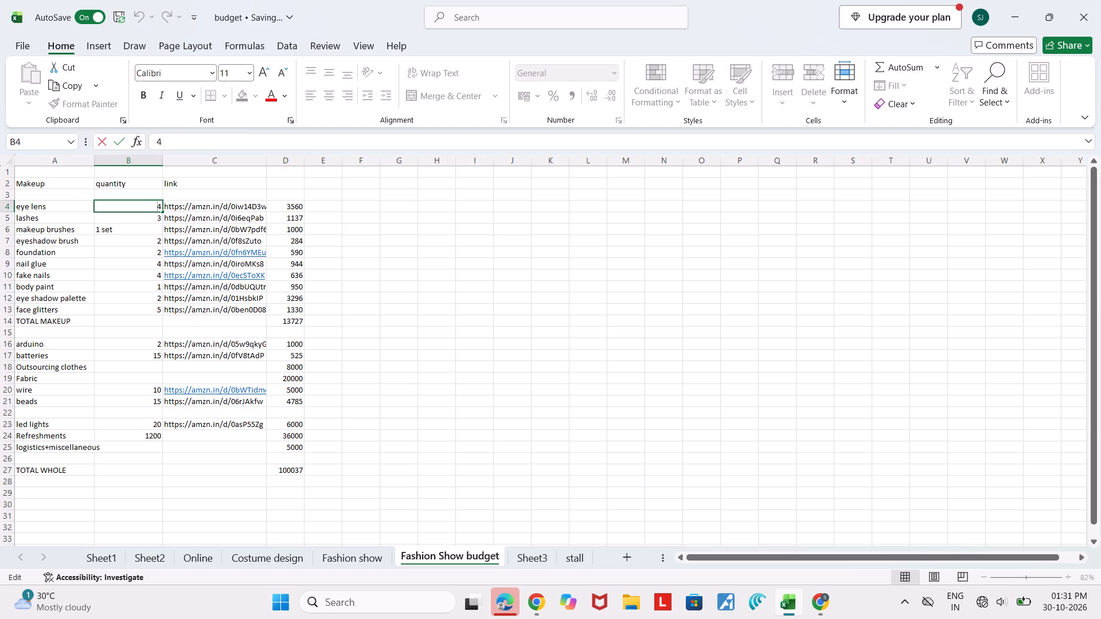
left_click(132, 255)
double_click(132, 255)
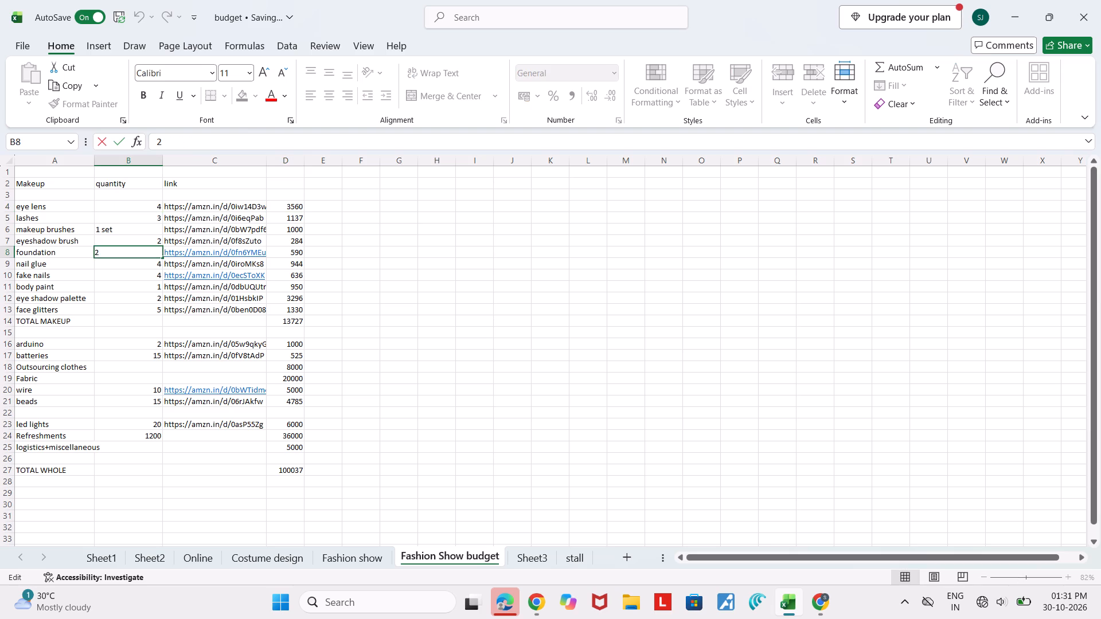
double_click(288, 254)
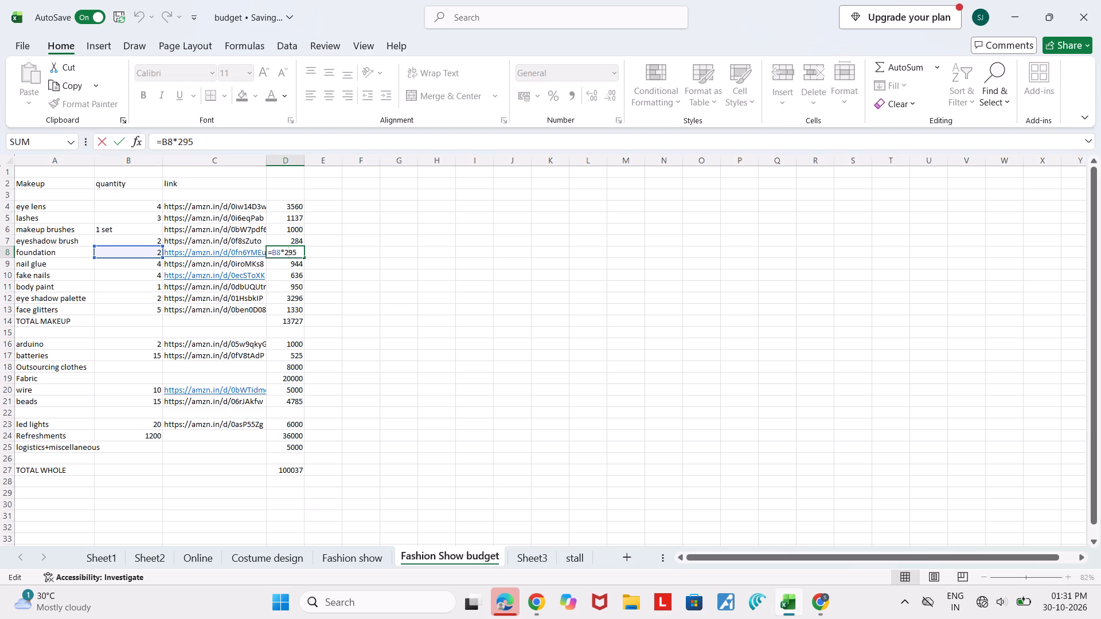
Set the nail glue quantity in the makeup section to 3.
double_click(153, 267)
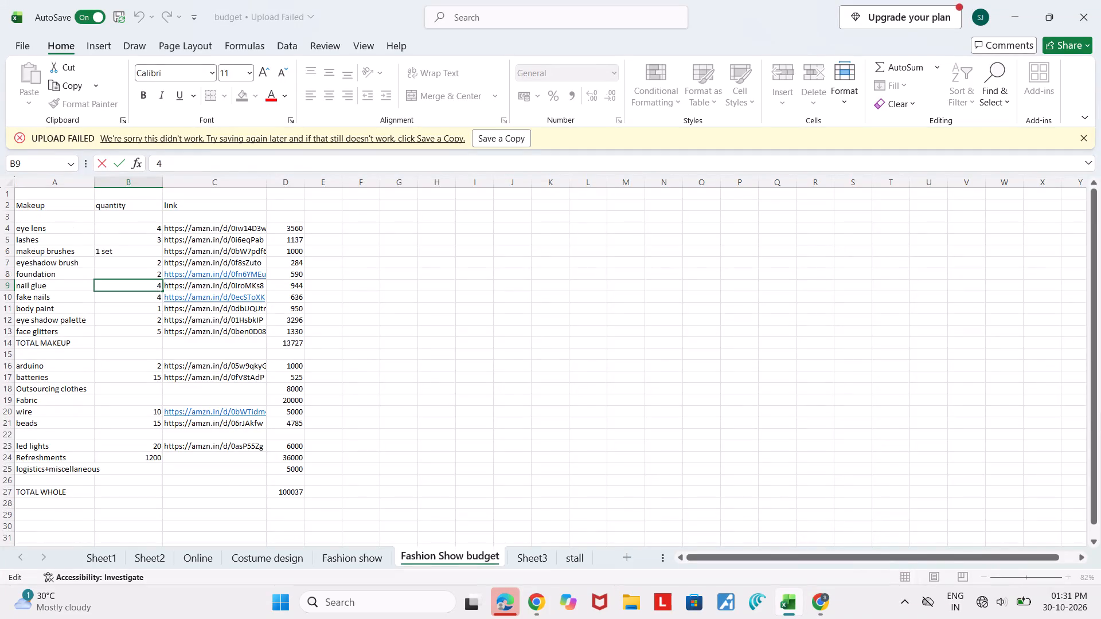
key("Delete")
key("3")
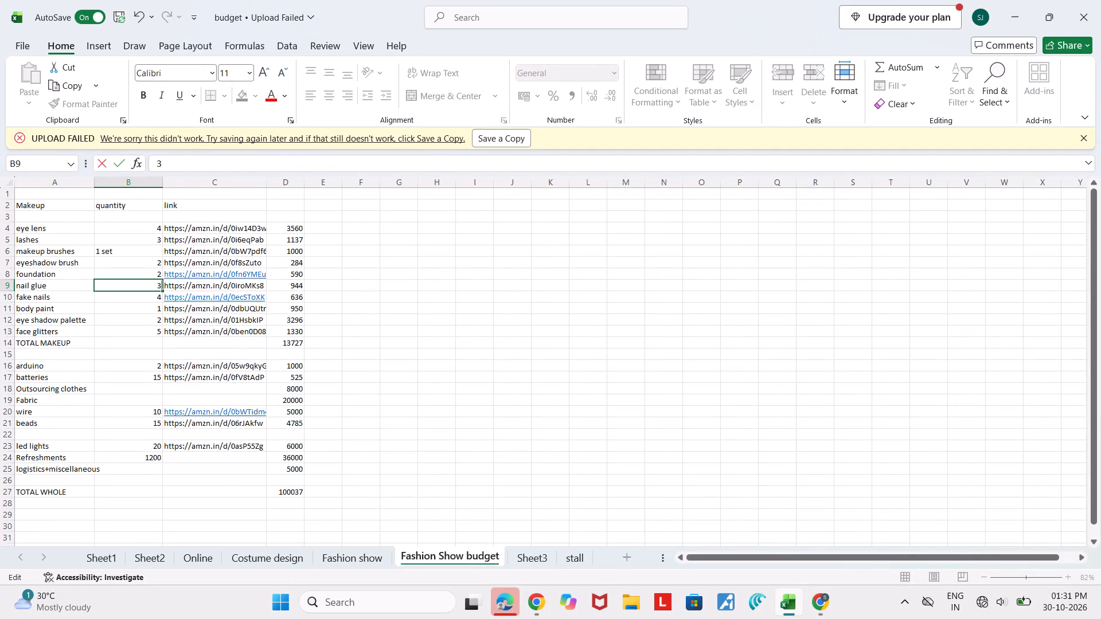
key("Return")
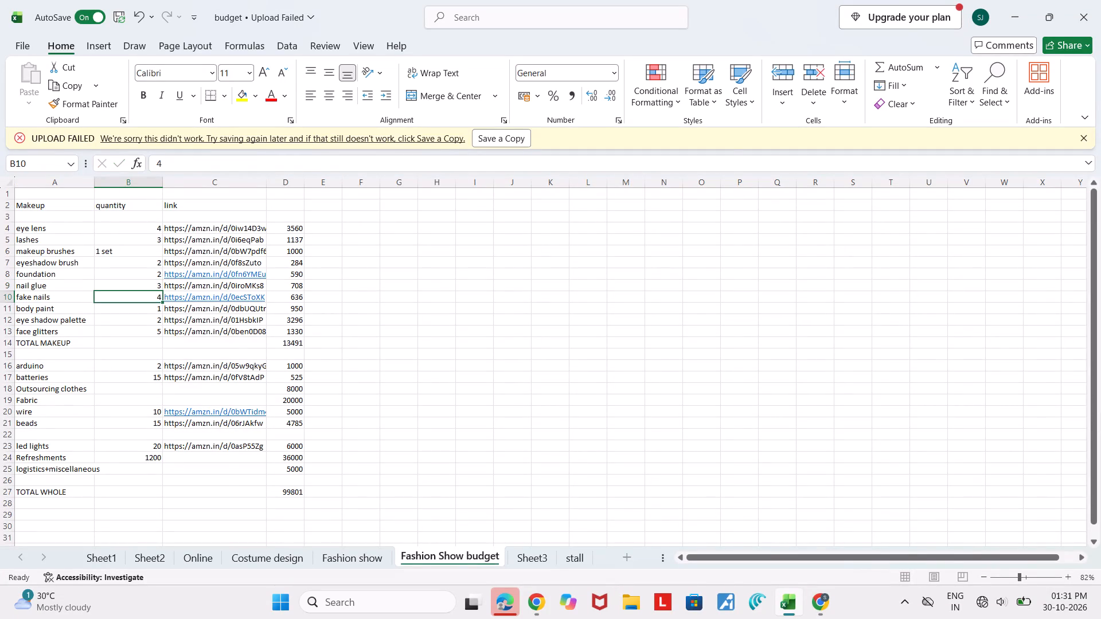
left_click(368, 409)
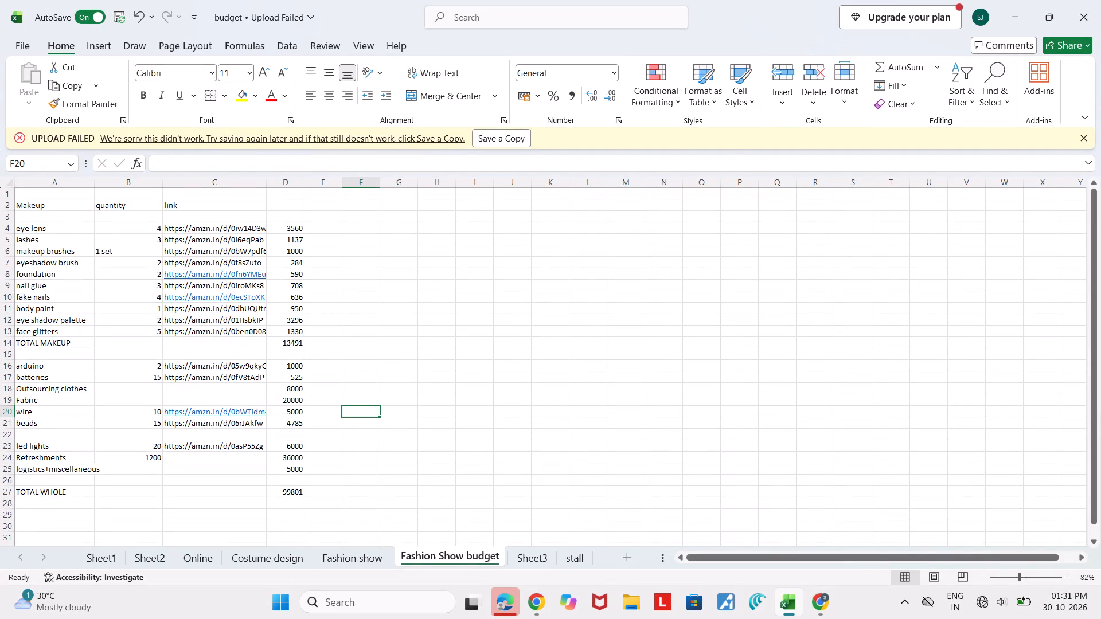
Set the foundation quantity in the makeup section to 3.
left_click(154, 277)
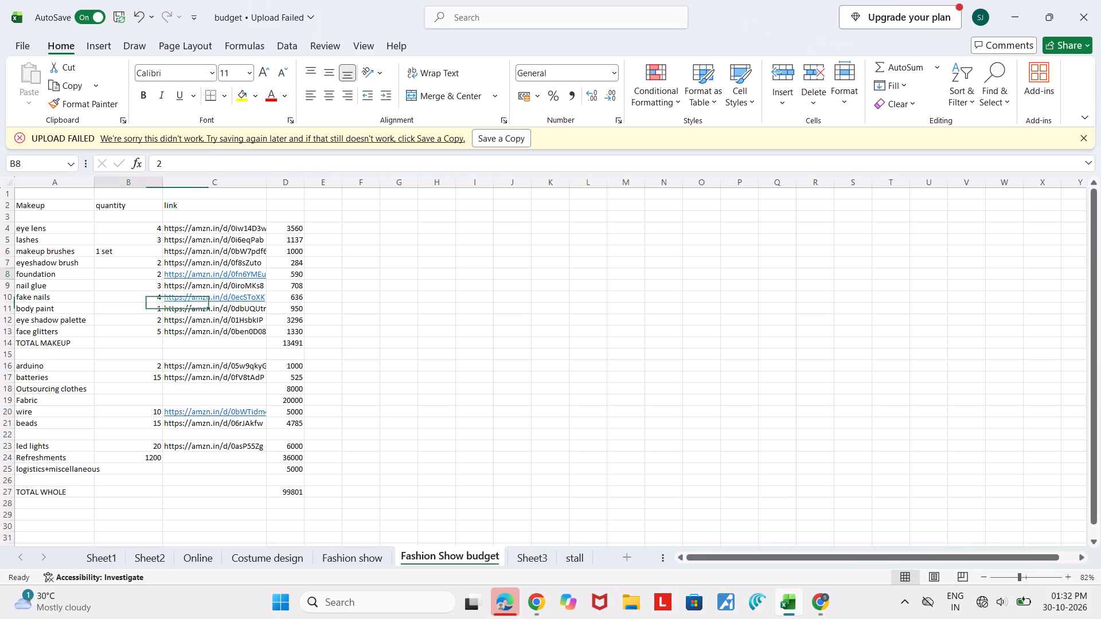
double_click(154, 277)
double_click(154, 277)
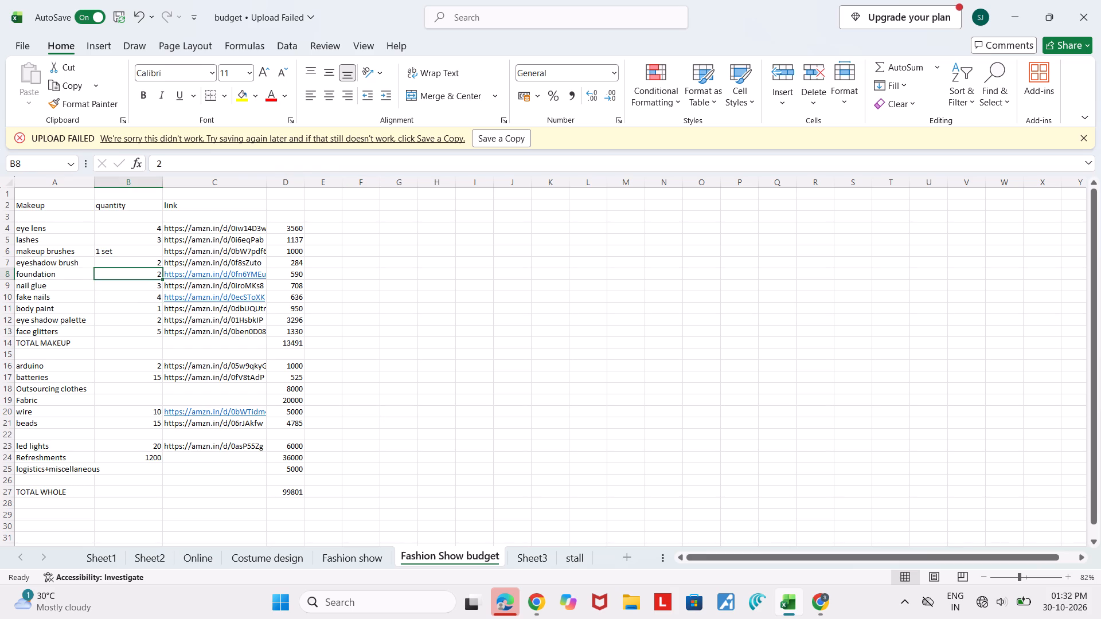
double_click(154, 272)
key("Delete")
key("BackSpace")
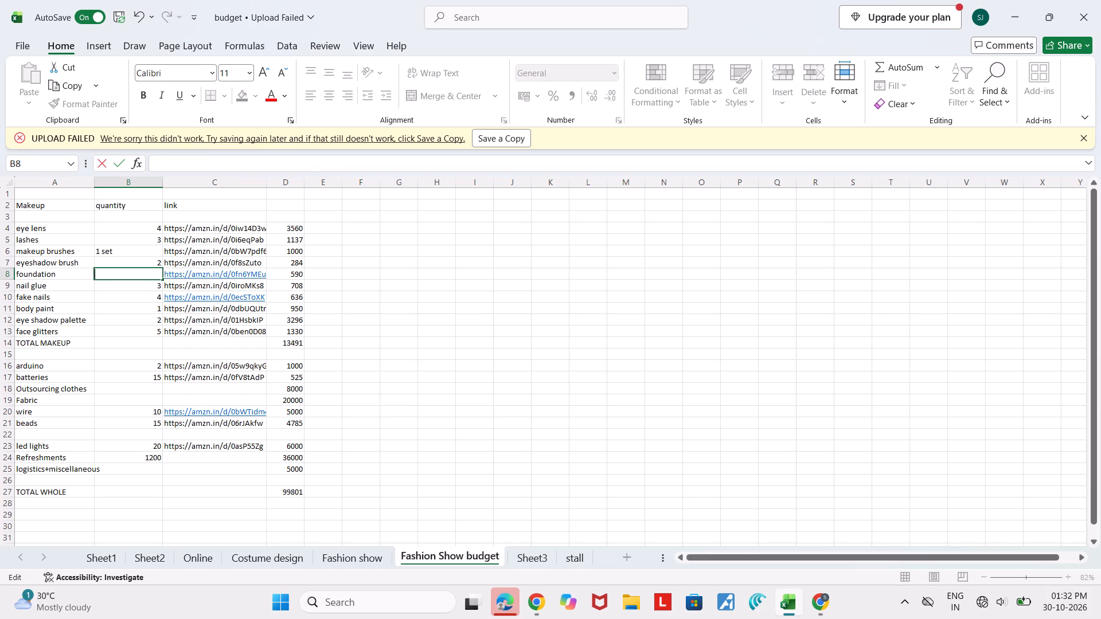
key("3")
key("Return")
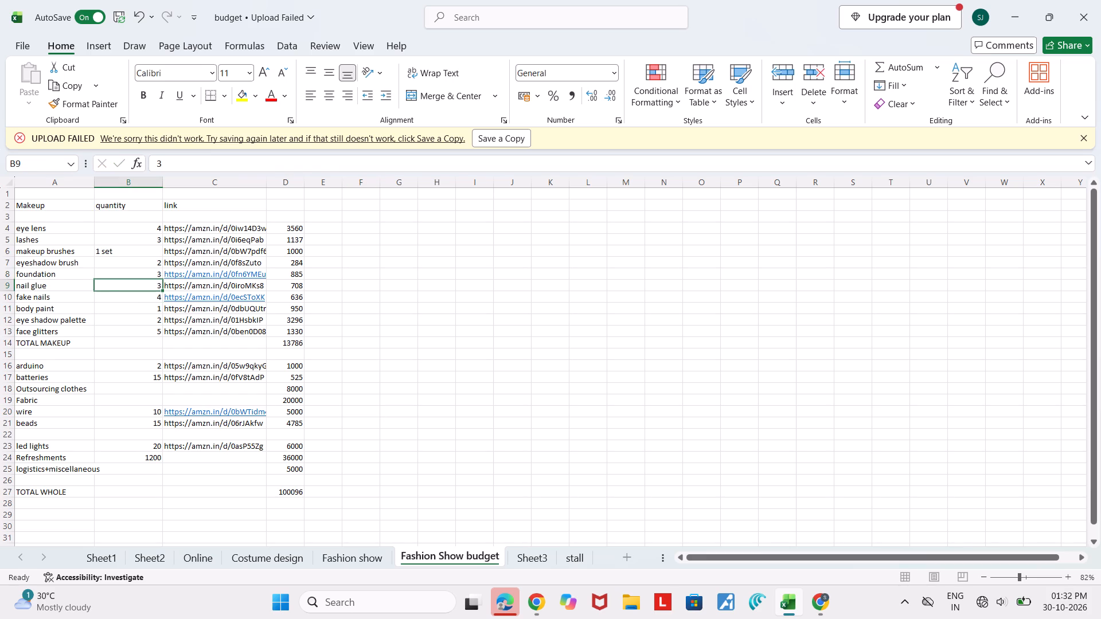
left_click(380, 350)
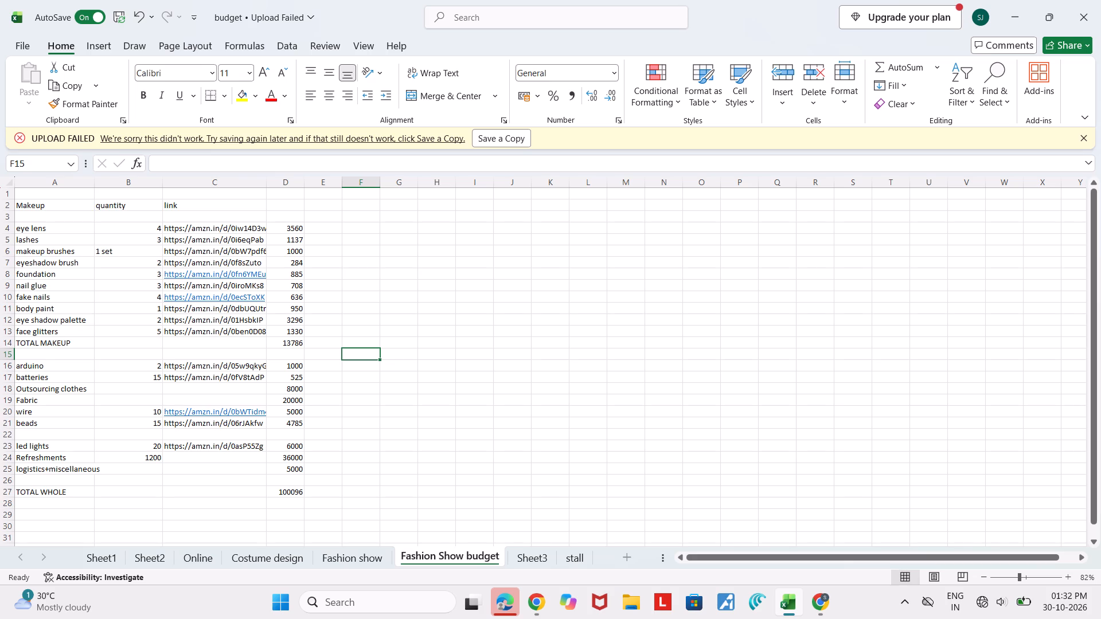
Set the eyeshadow brush quantity in the makeup section to 1.
double_click(155, 259)
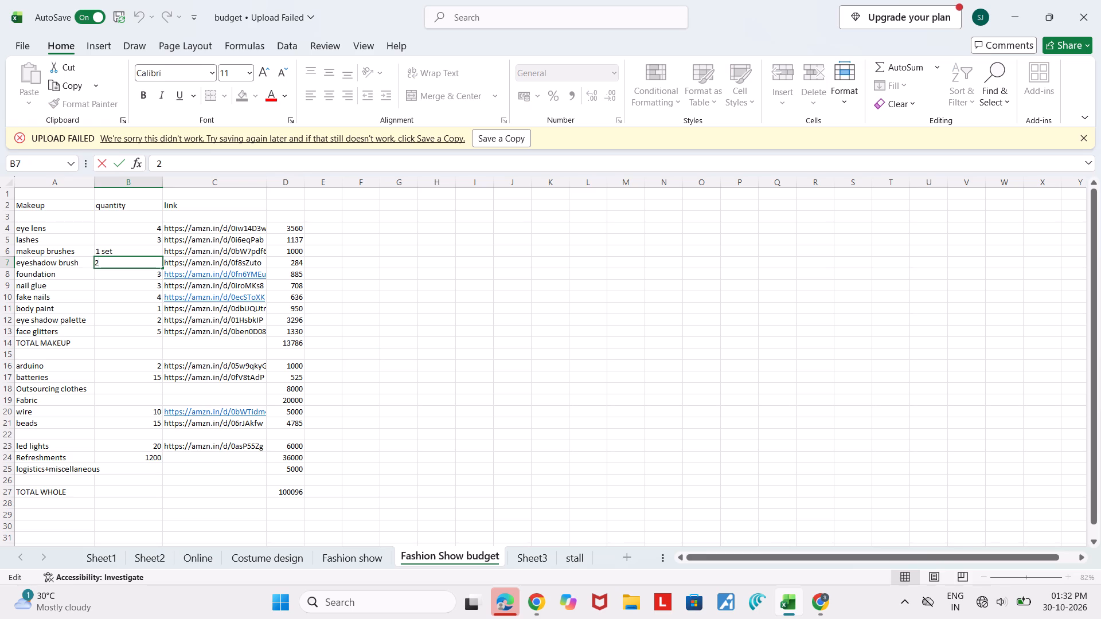
key("BackSpace")
key("1")
Set the eyeshadow brush quantity in the makeup section to 1.
key("Return")
left_click(539, 330)
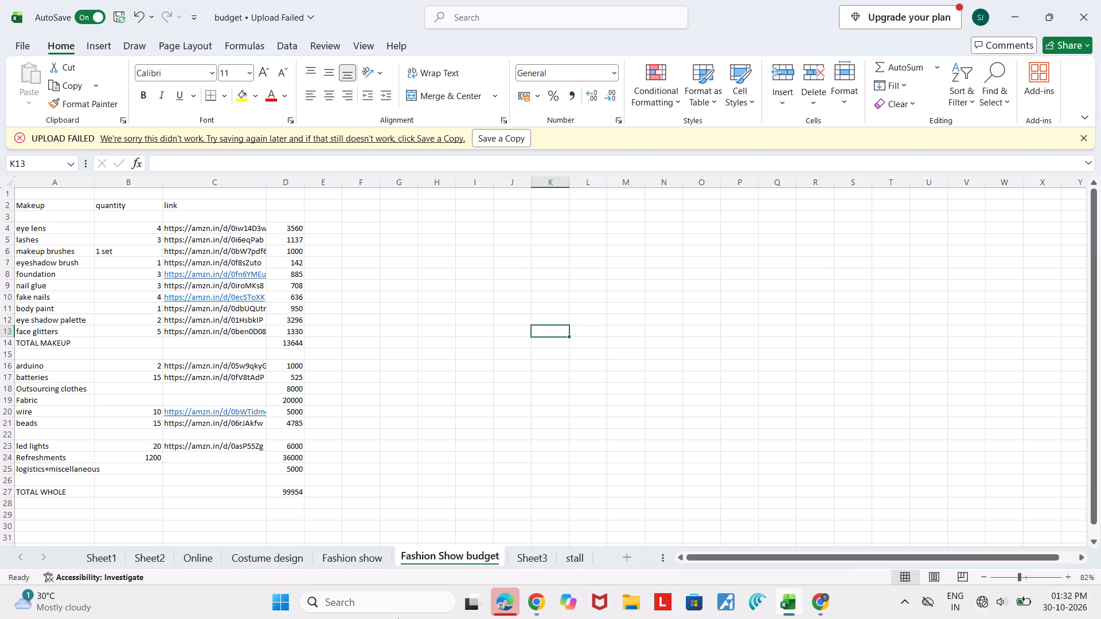
Switch to Microsoft Edge to check the network login page, and open the browser sign-in for the R04-57FC Wi-Fi network.
left_click(499, 618)
left_click(589, 378)
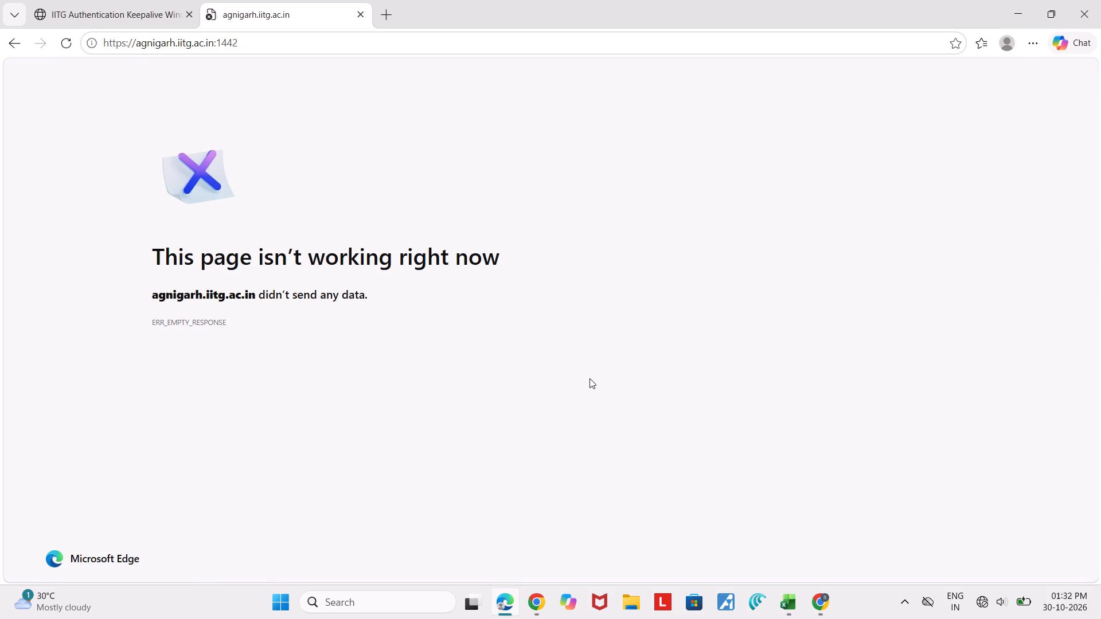
left_click(989, 618)
left_click(982, 326)
left_click(924, 371)
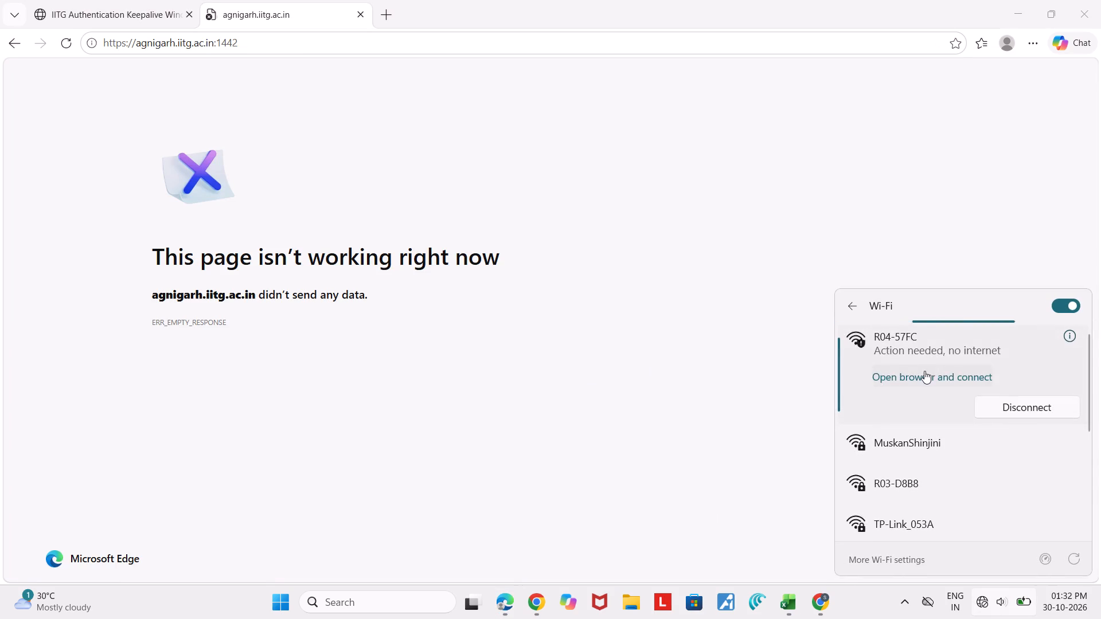
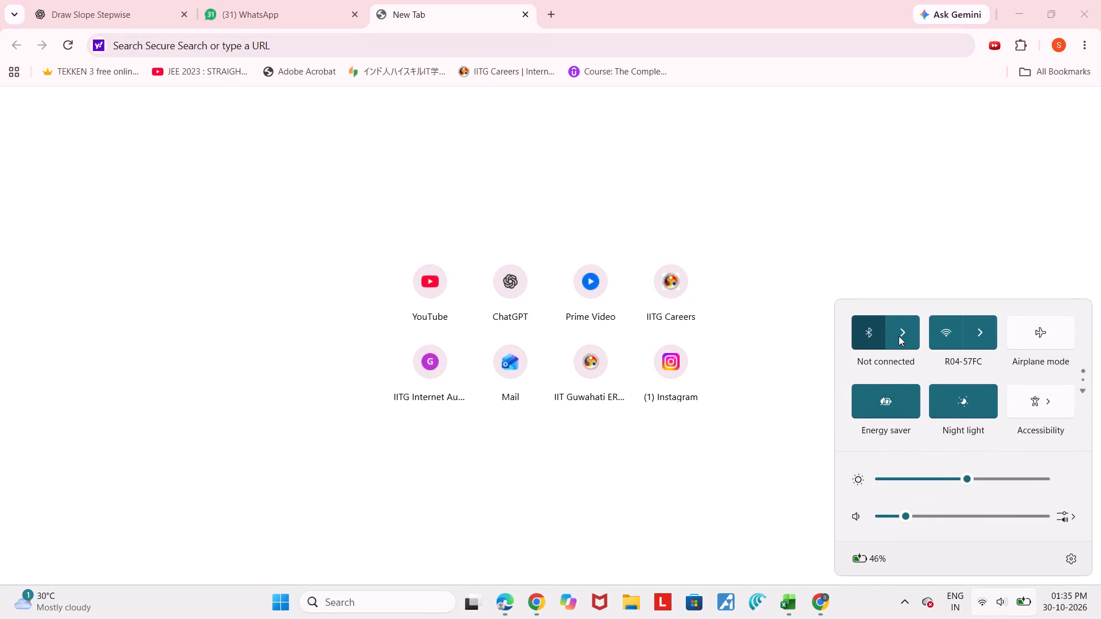
Try to connect the OnePlus Nord Buds to the computer over Bluetooth.
left_click(899, 336)
left_click(897, 381)
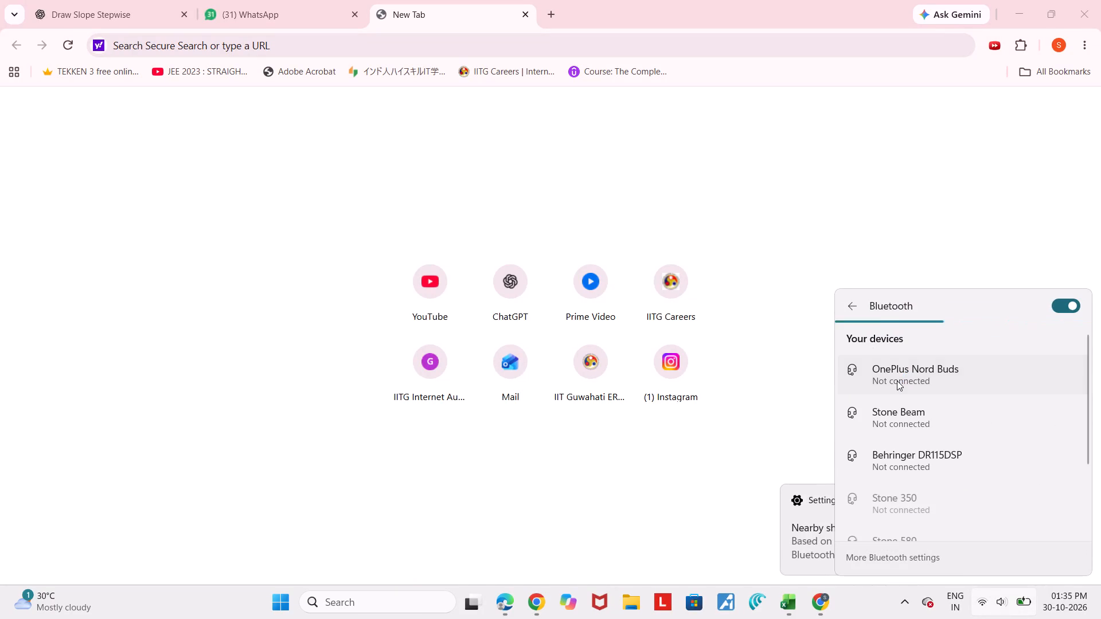
left_click(863, 238)
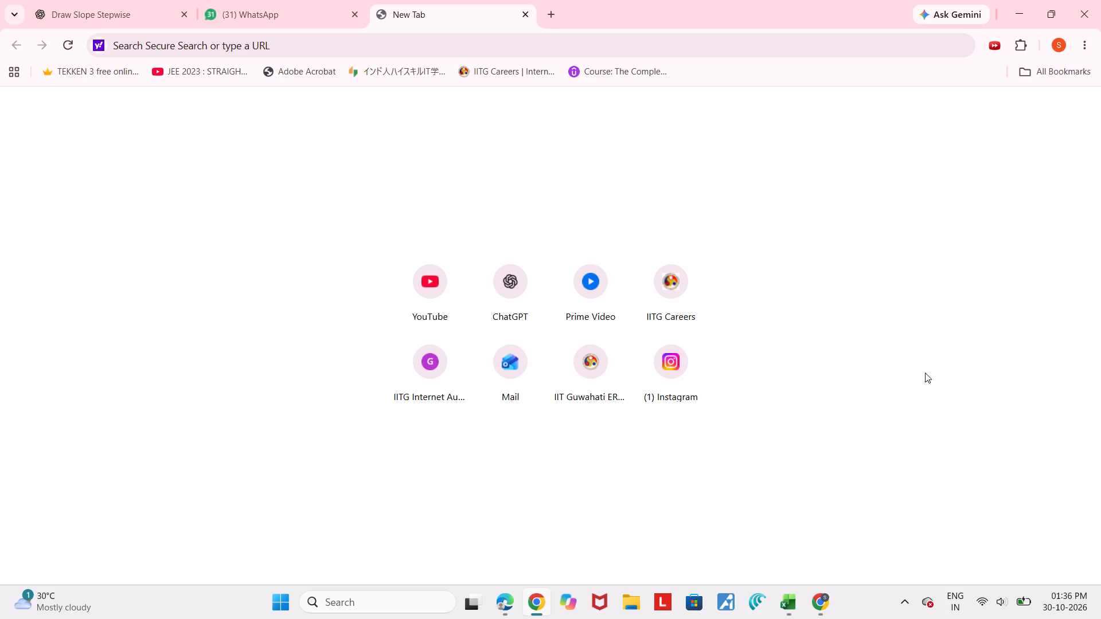
left_click(1017, 616)
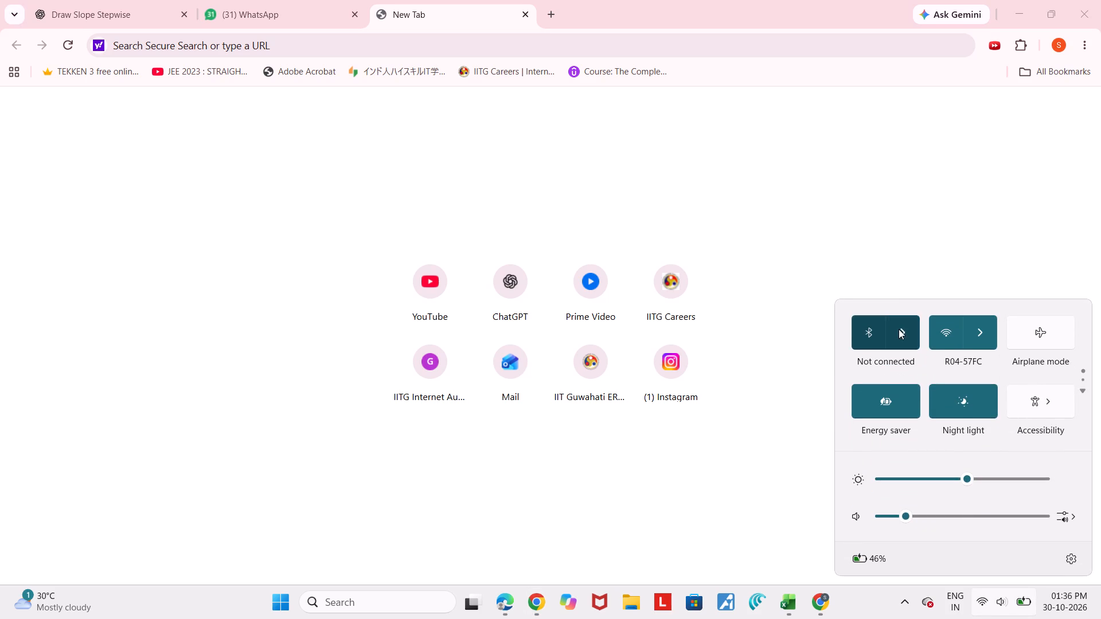
left_click(899, 329)
left_click(920, 357)
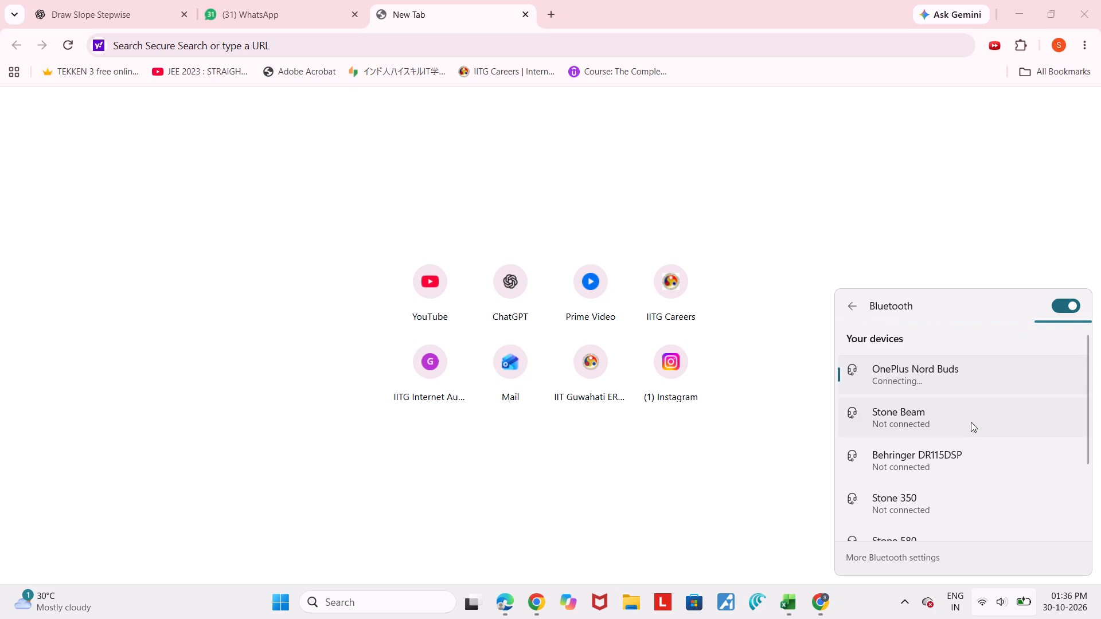
left_click(942, 183)
Switch to the budget workbook in Excel and add a sheet named "Online budget" right after the Fashion show sheet.
left_click(792, 594)
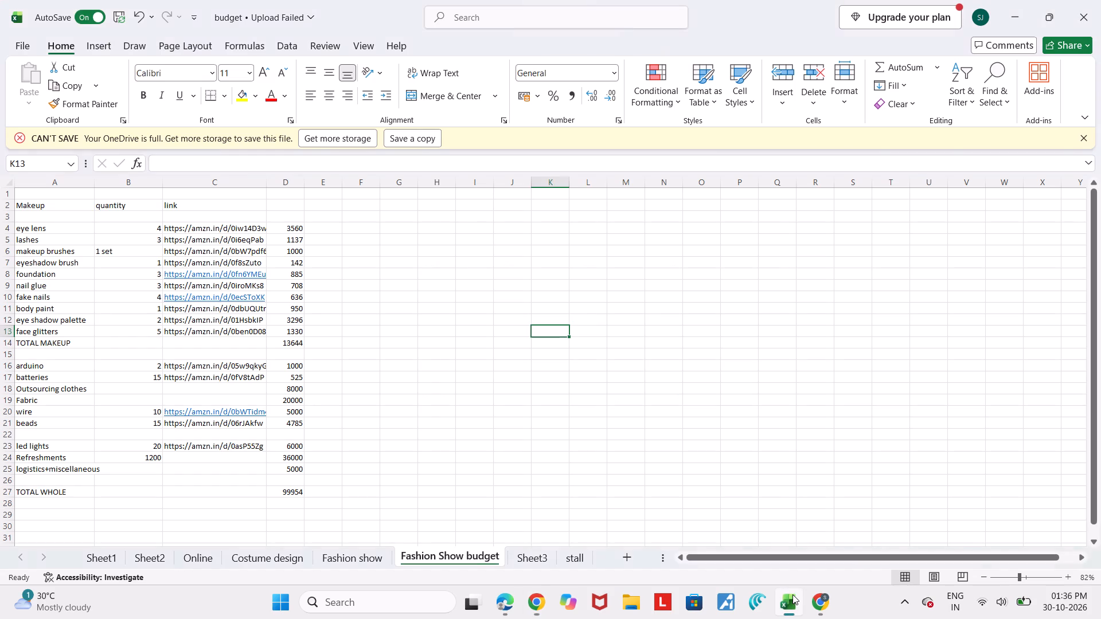
left_click(453, 331)
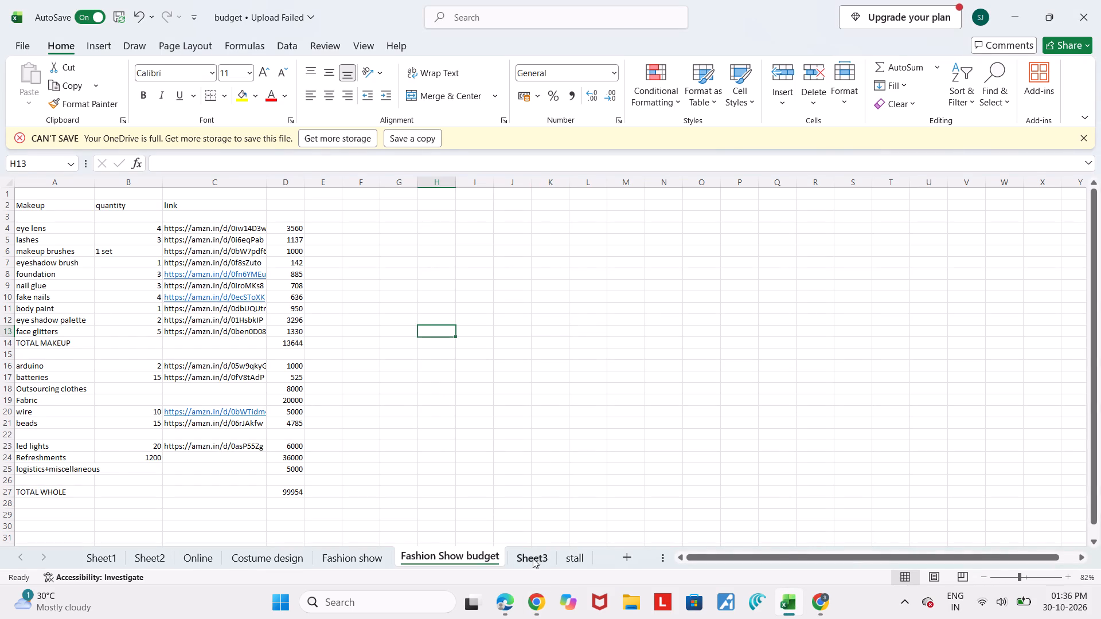
left_click(548, 559)
left_click(583, 556)
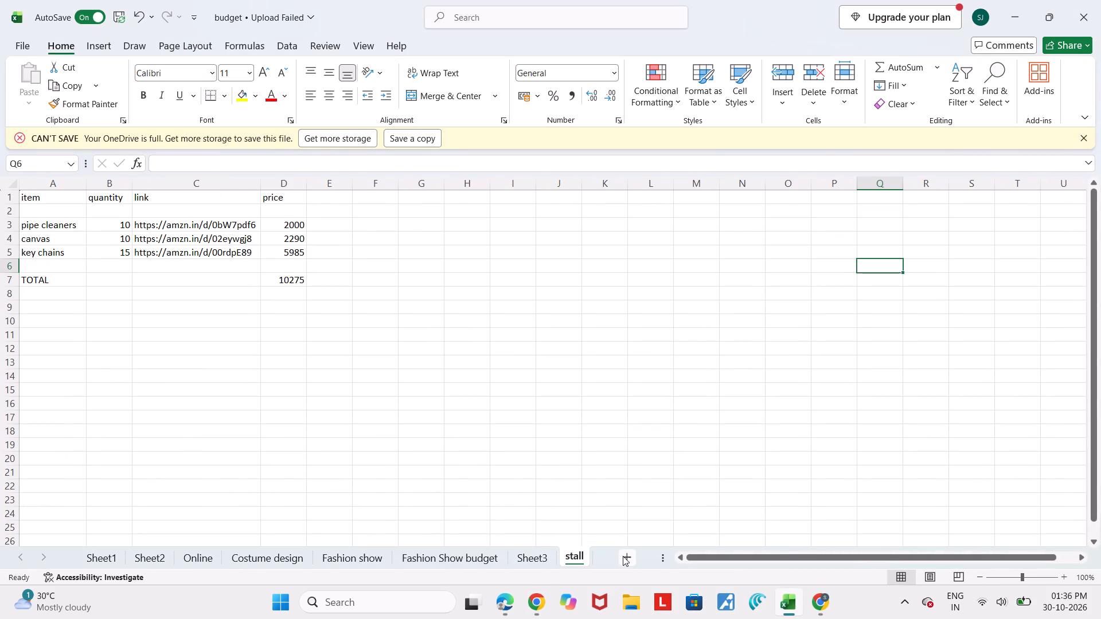
left_click(366, 562)
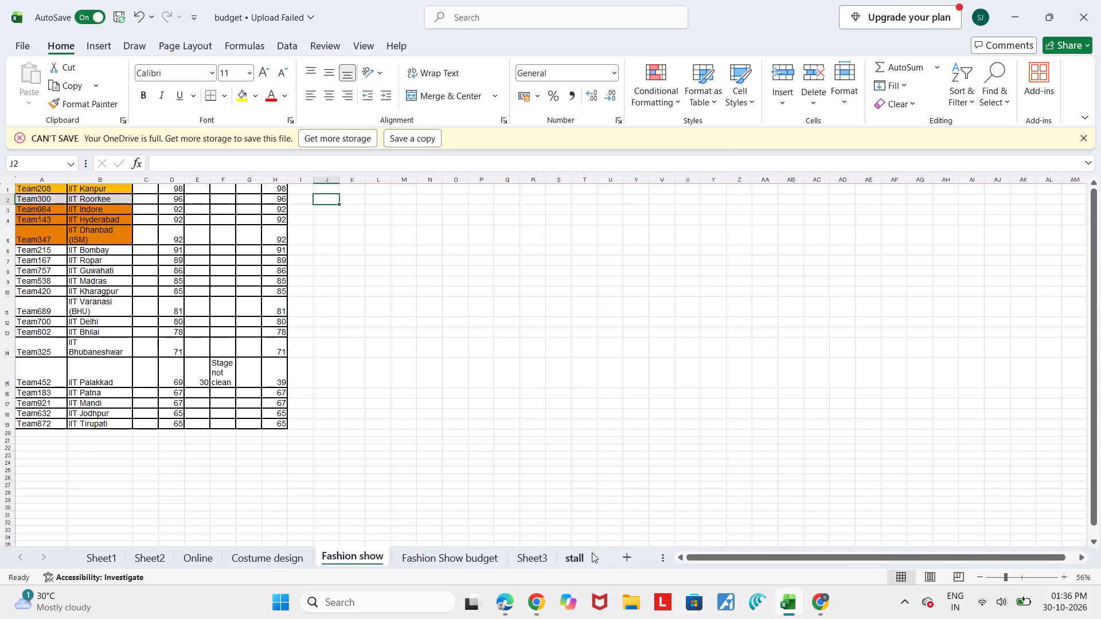
left_click(621, 558)
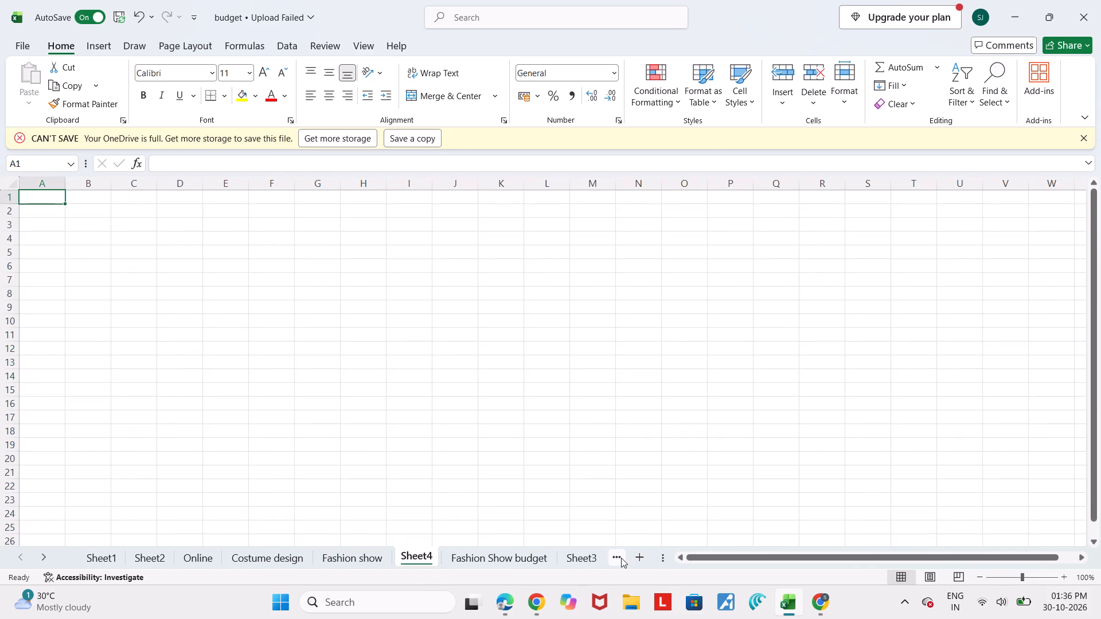
double_click(424, 554)
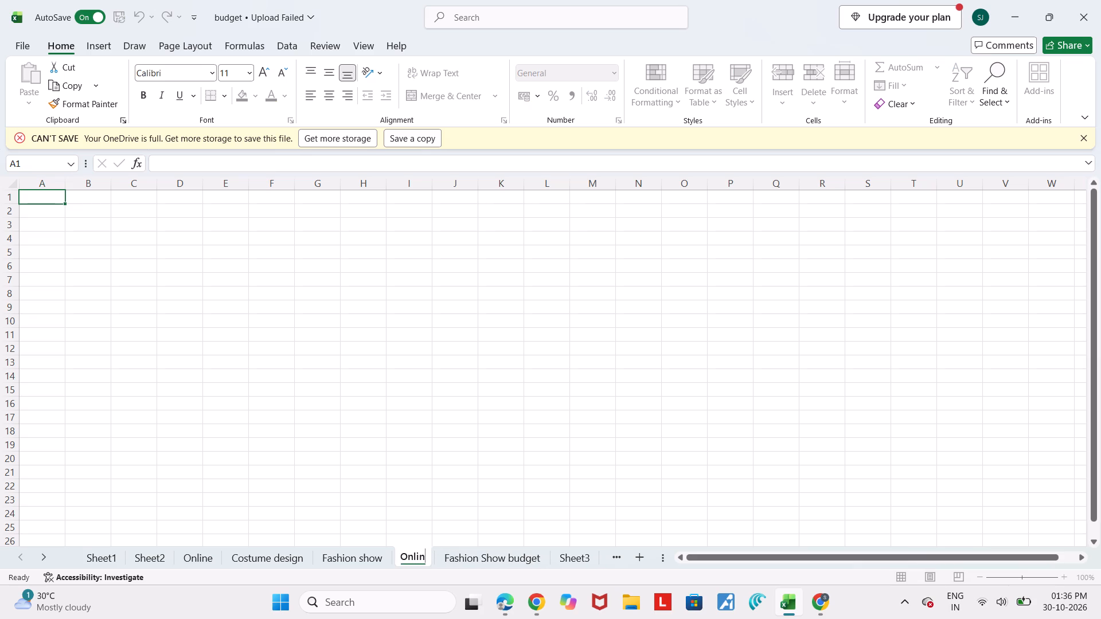
key("Return")
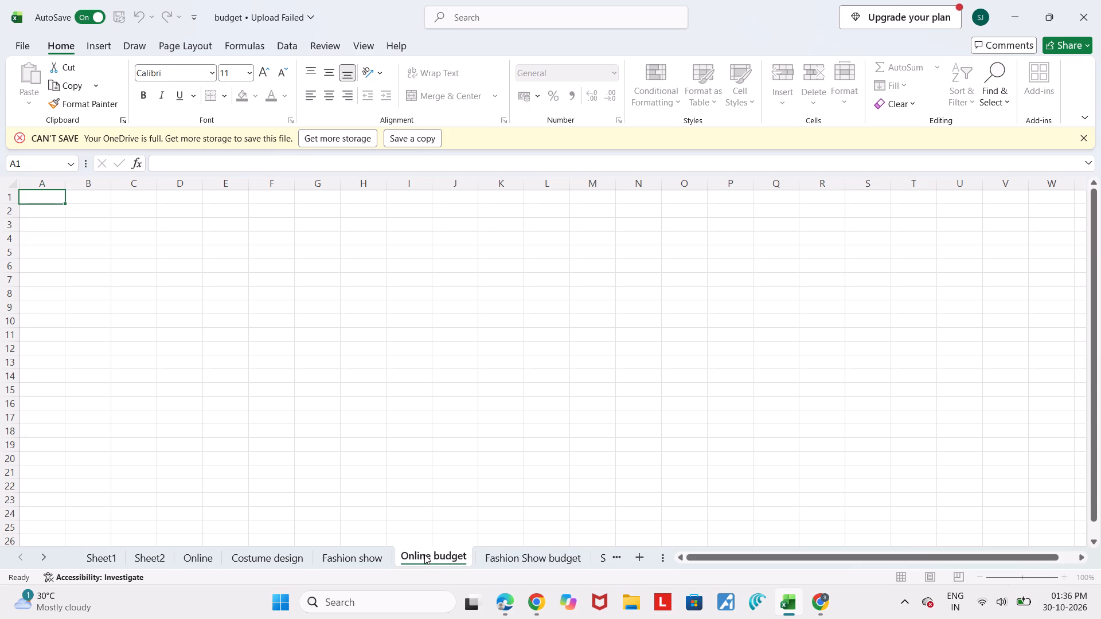
In the Online budget sheet, enter "costume outsourcing" in A2 and "accessories" in A3.
double_click(57, 197)
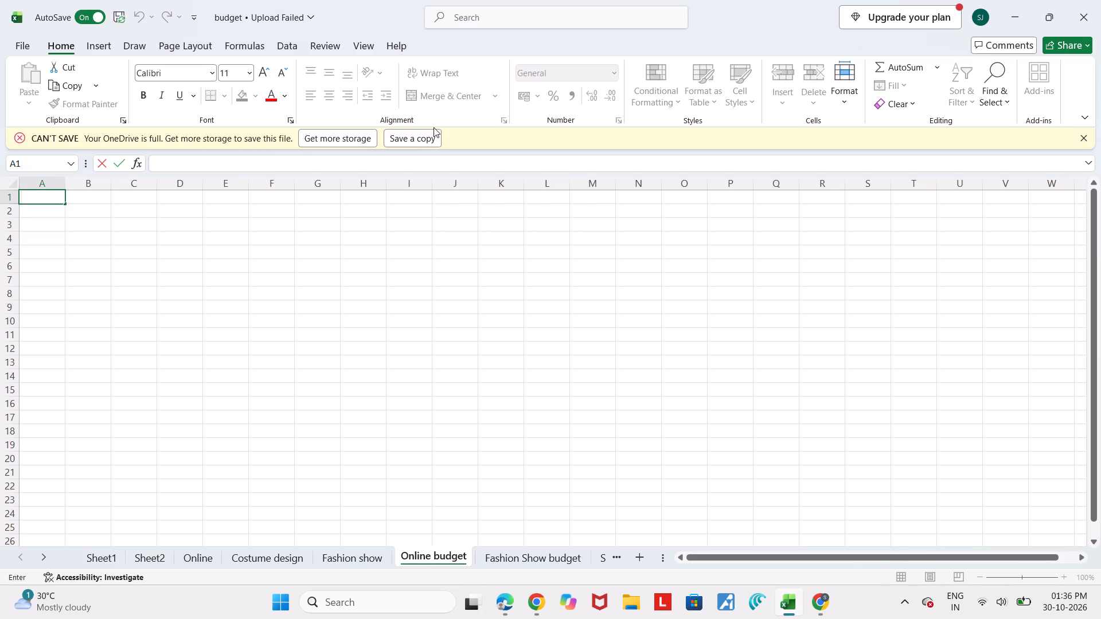
left_click(62, 194)
left_click(512, 553)
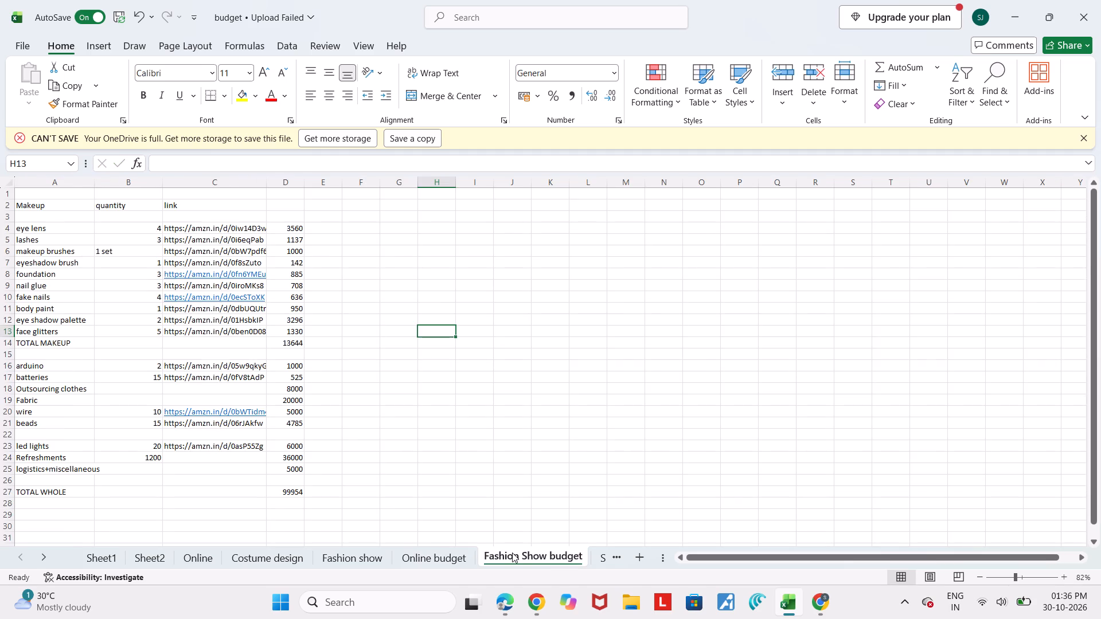
left_click(460, 553)
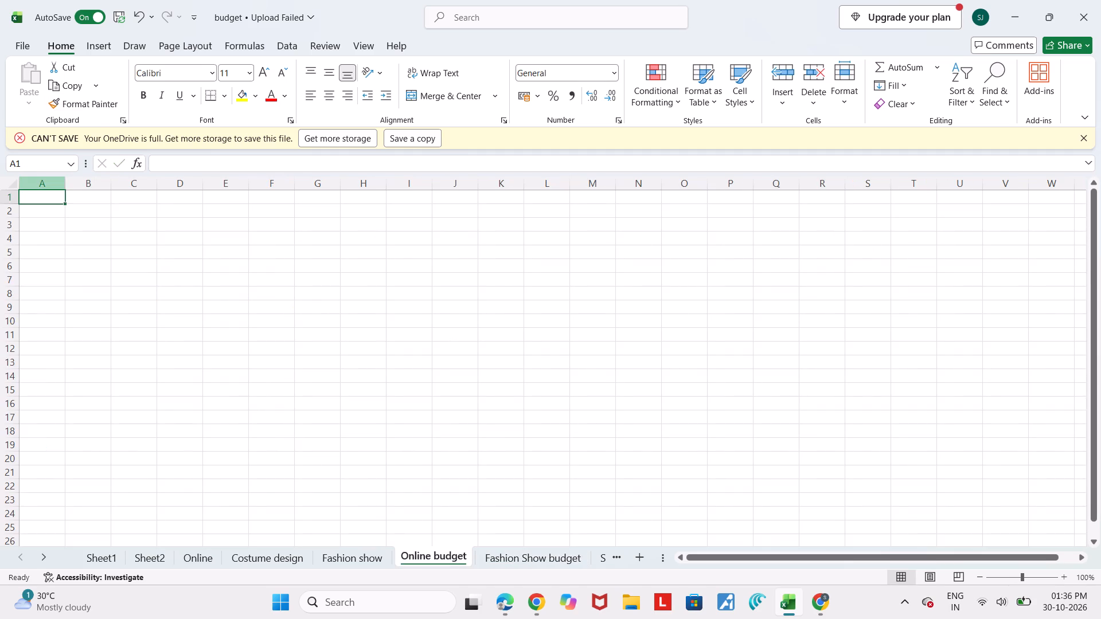
left_click(50, 217)
double_click(52, 213)
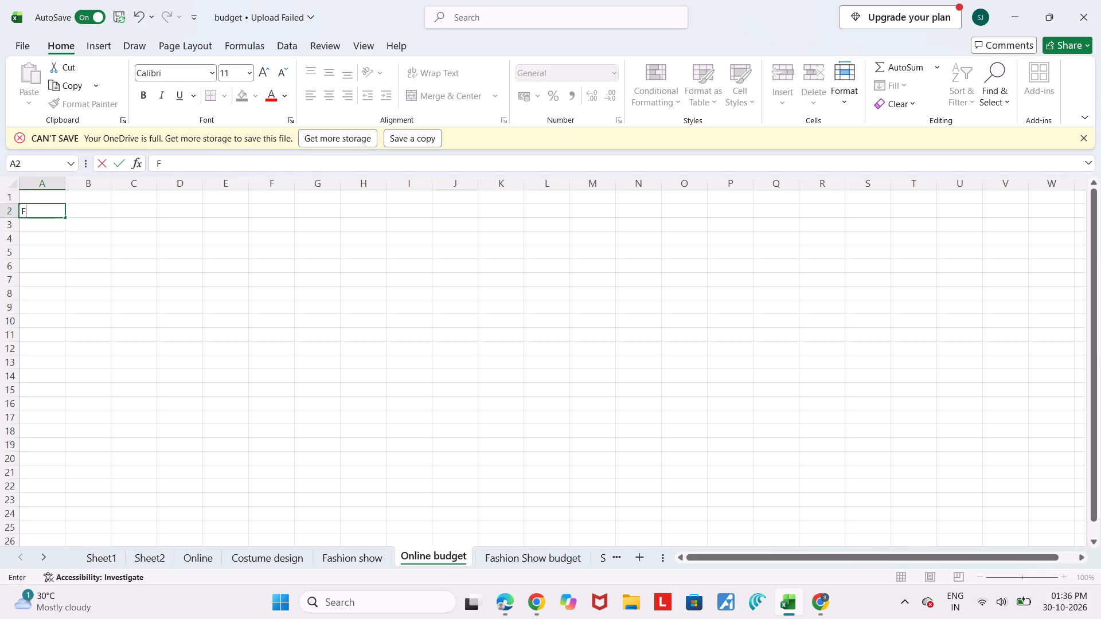
key("BackSpace")
type("costume outsourcing")
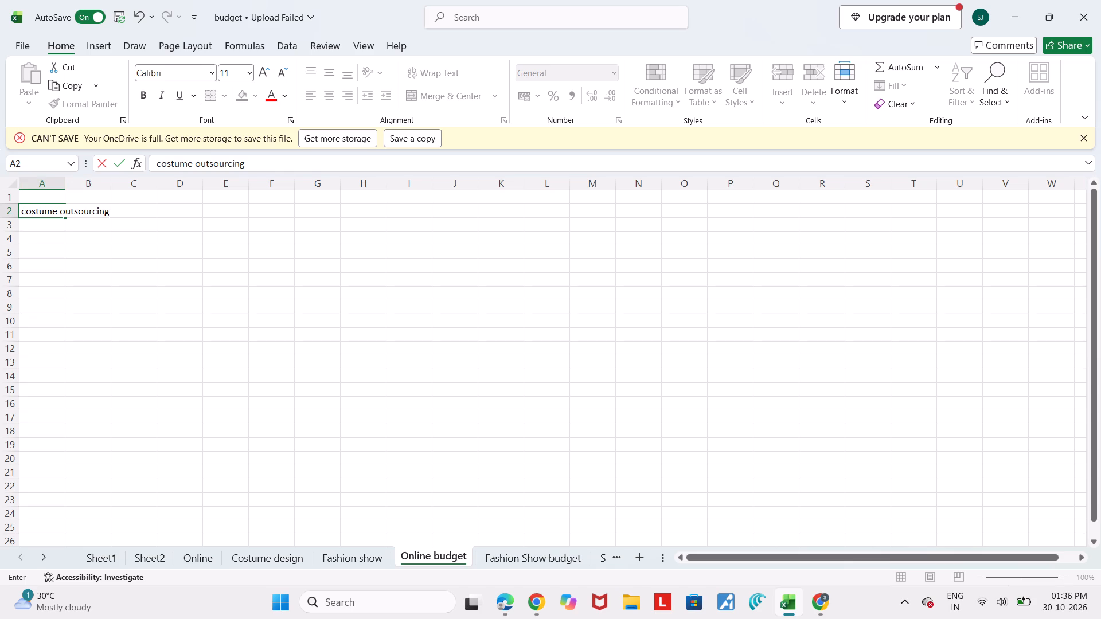
left_click(57, 229)
type("accessories")
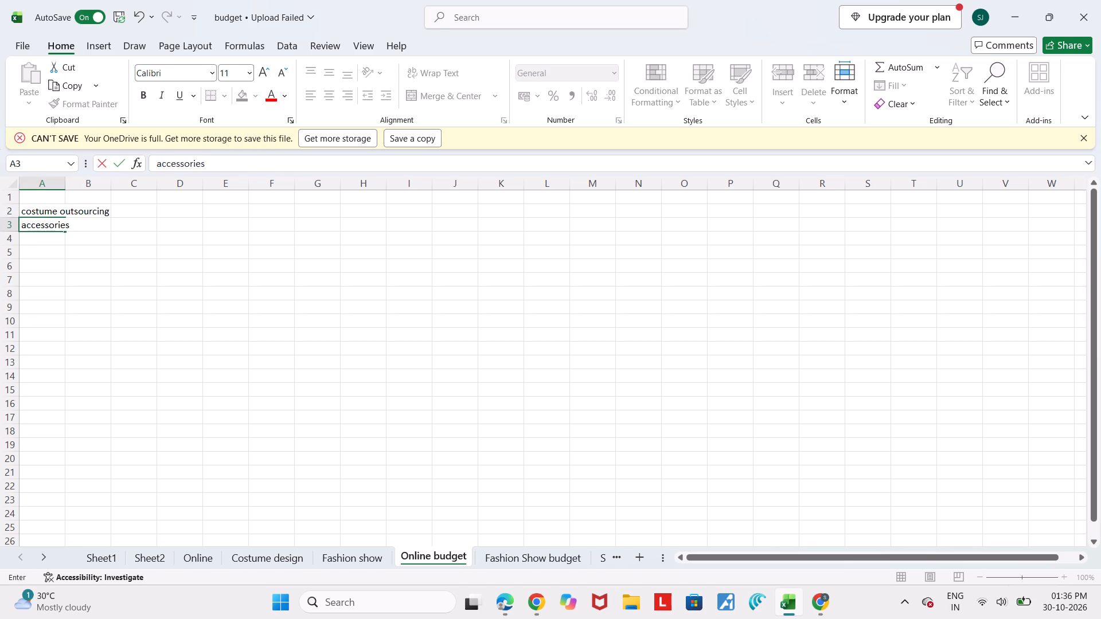
key("Return")
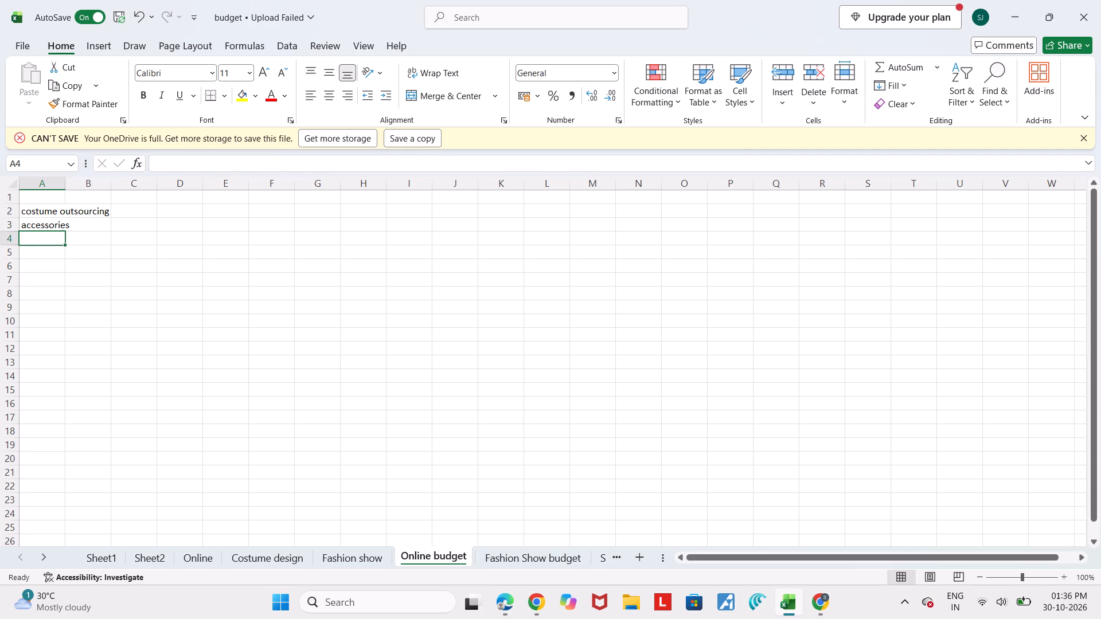
Auto-fit column A to the width of its longest label.
scroll(94, 192, "left", 1)
double_click(67, 186)
scroll(96, 222, "up", 1)
triple_click(79, 239)
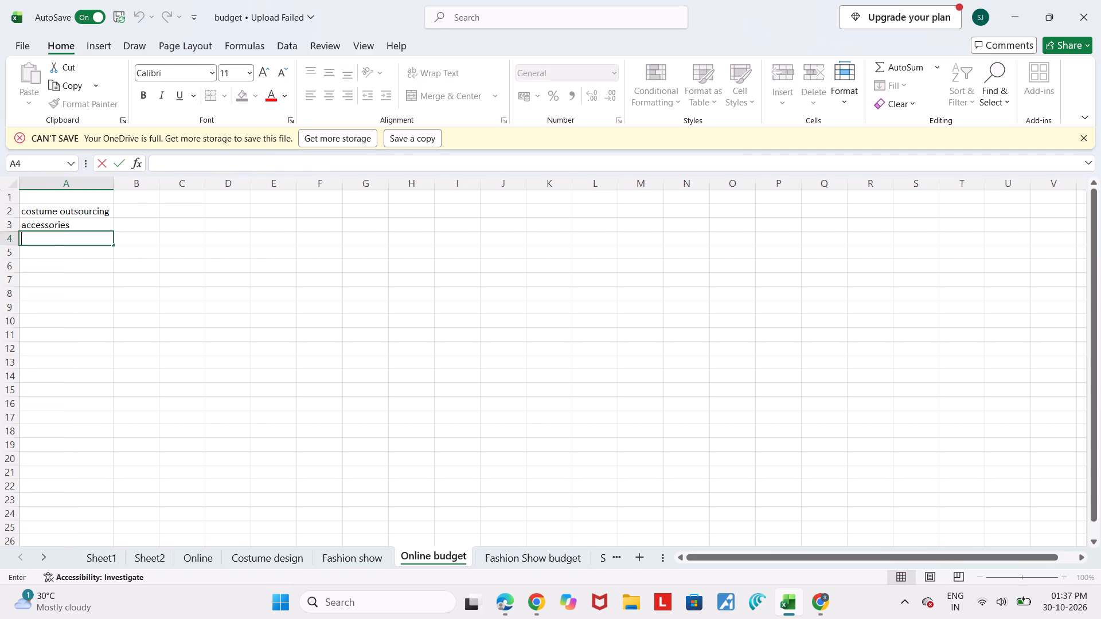
Enter 5000 in C2 as the costume outsourcing amount.
left_click(166, 214)
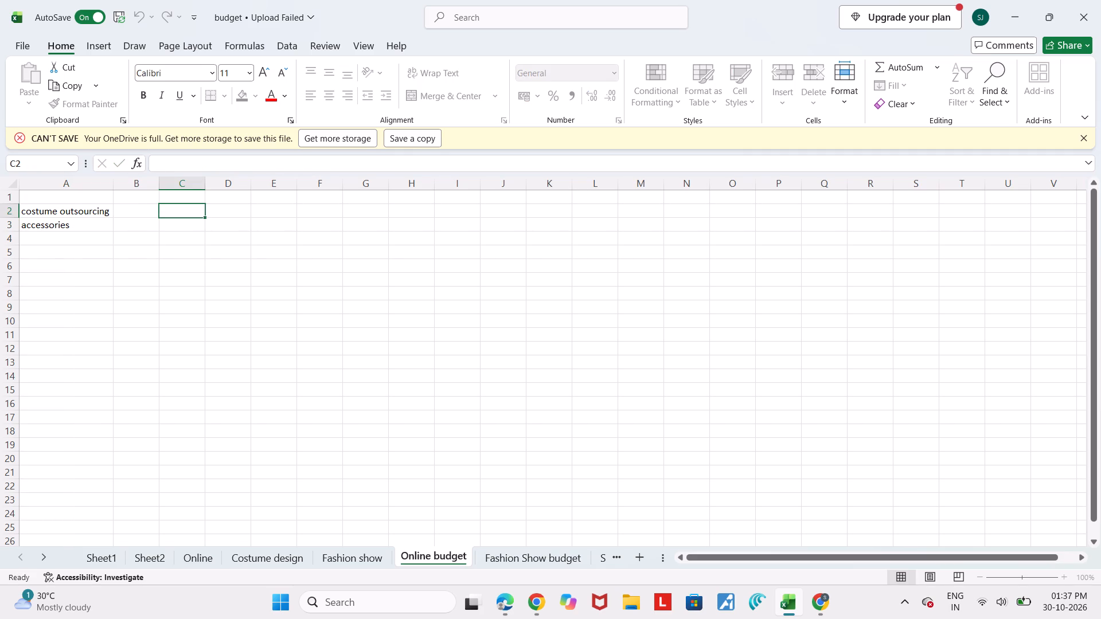
double_click(186, 210)
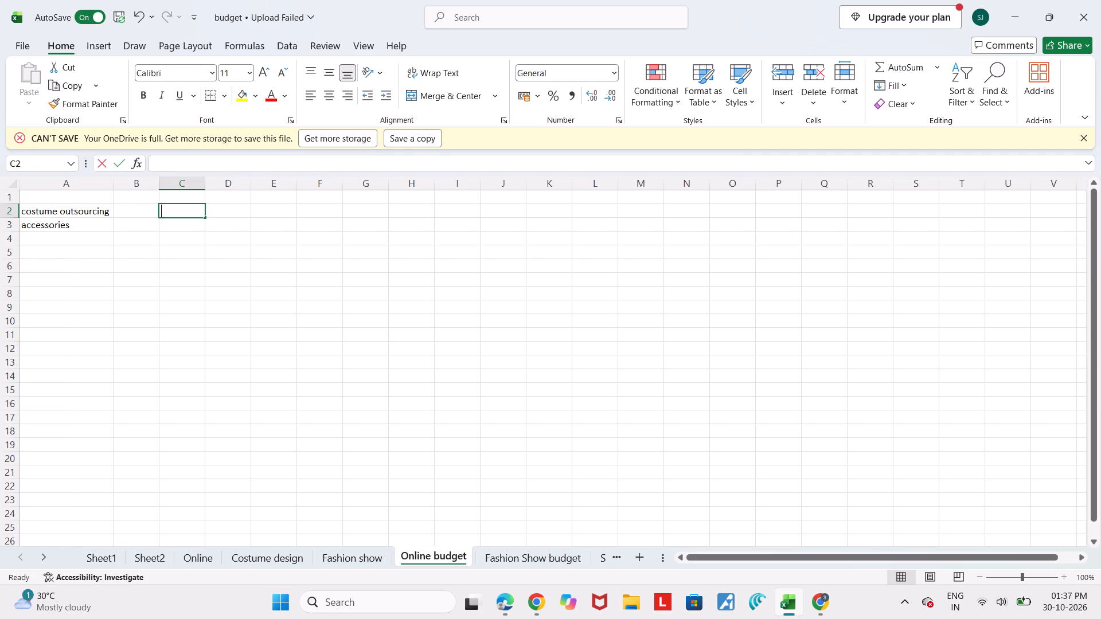
type("5000")
key("BackSpace")
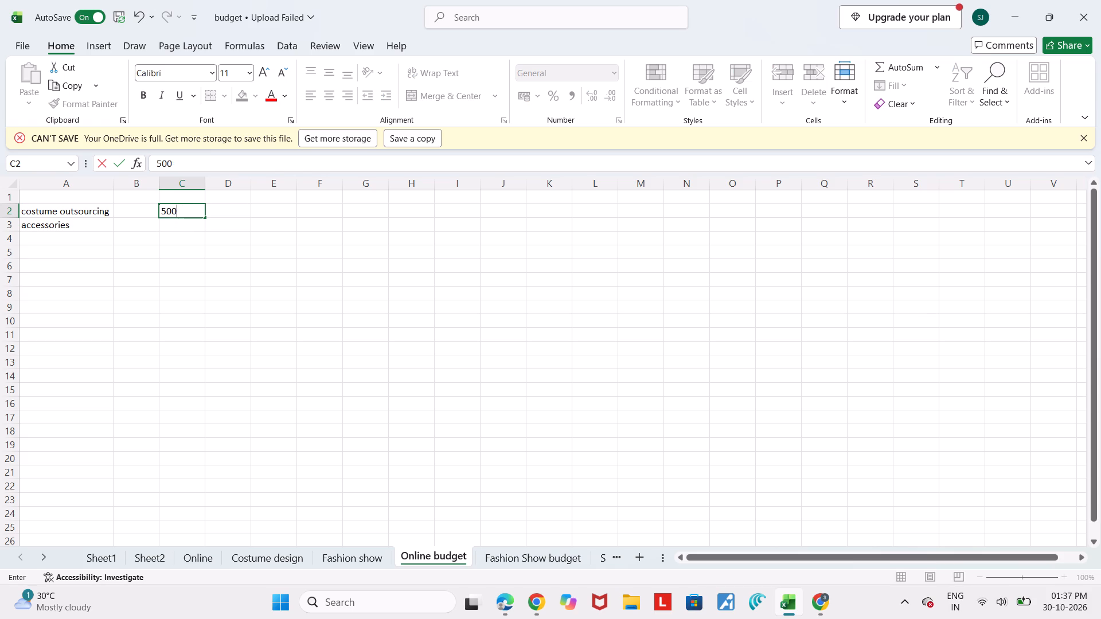
key("BackSpace")
key("BackSpace")
key("BackSpace")
type("4000")
key("BackSpace")
key("BackSpace")
key("BackSpace")
key("BackSpace")
type("5000")
double_click(178, 229)
left_click(191, 217)
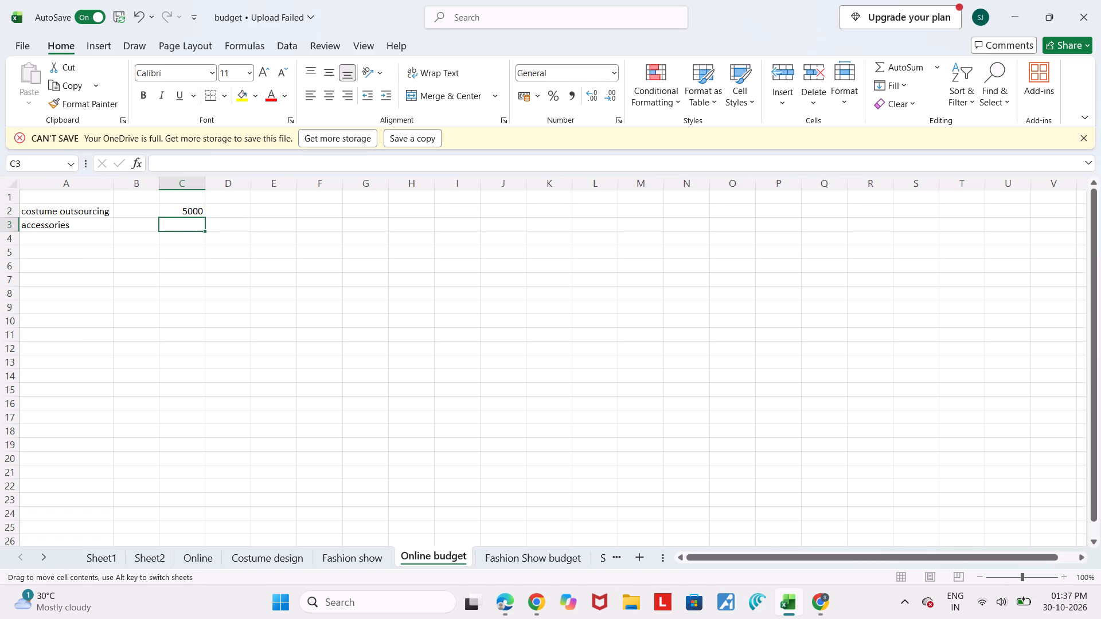
Add the item labels "props" in A4 and "fabric" in A5.
left_click(98, 230)
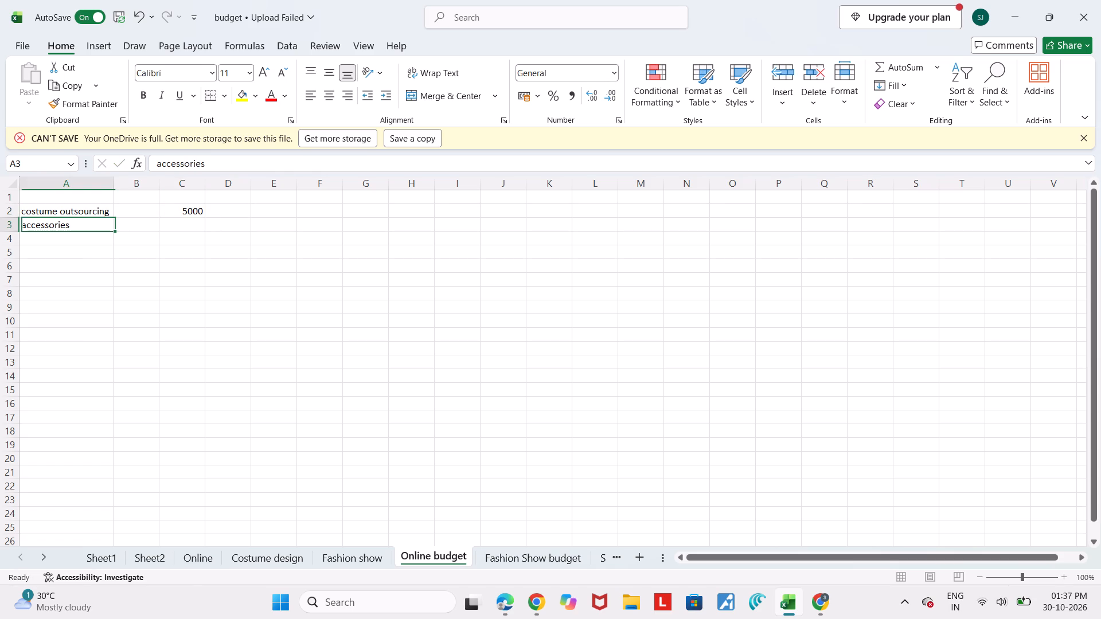
left_click(92, 241)
type("props")
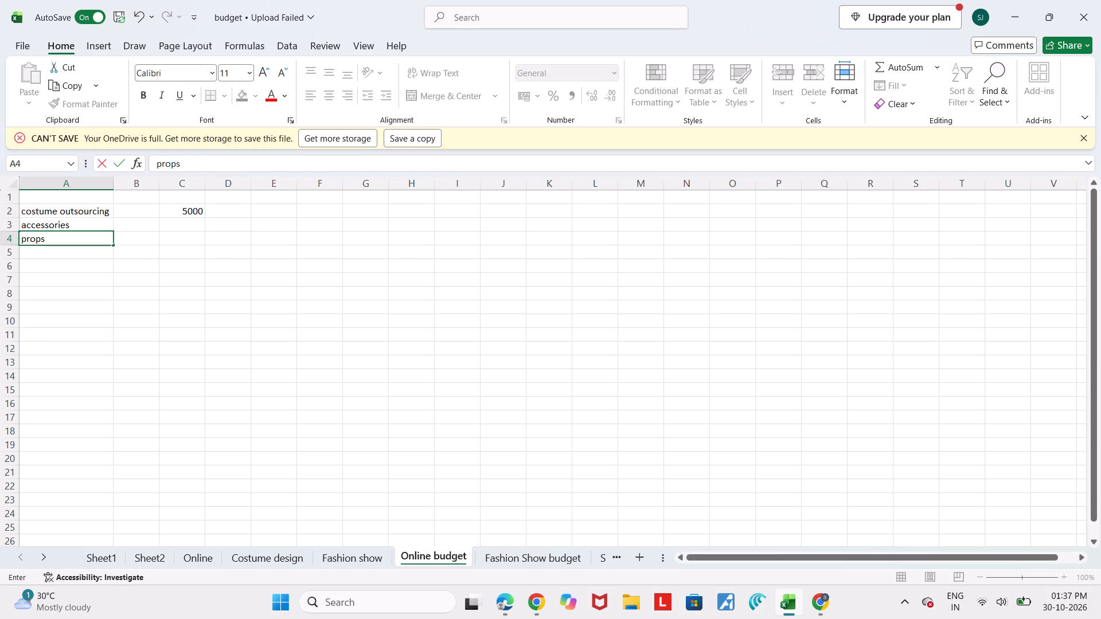
double_click(183, 229)
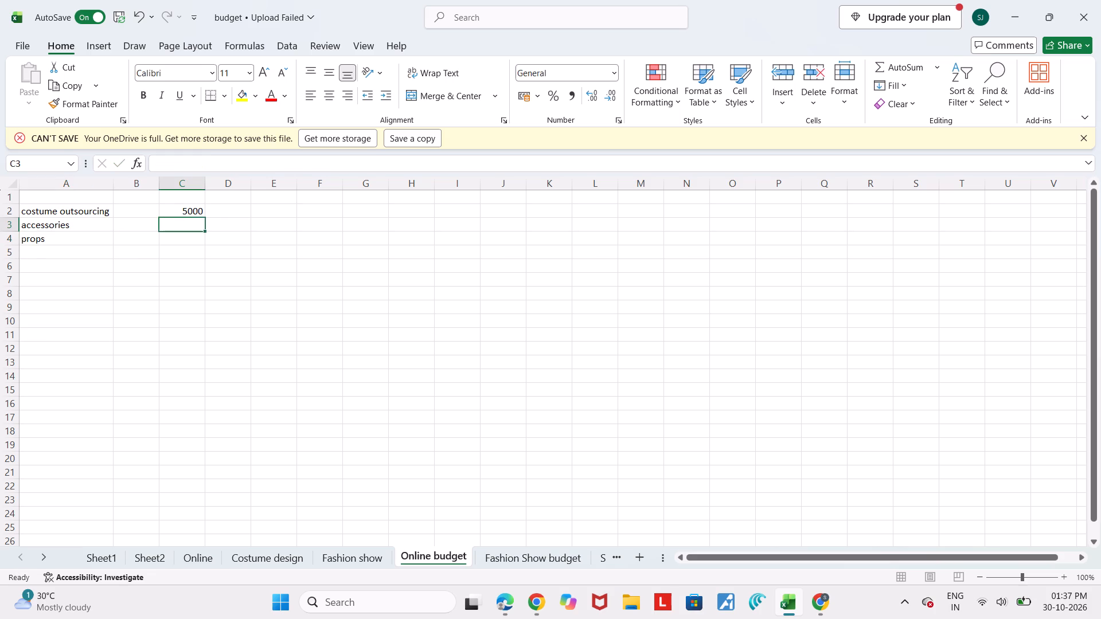
left_click(69, 256)
type("setu")
key("p")
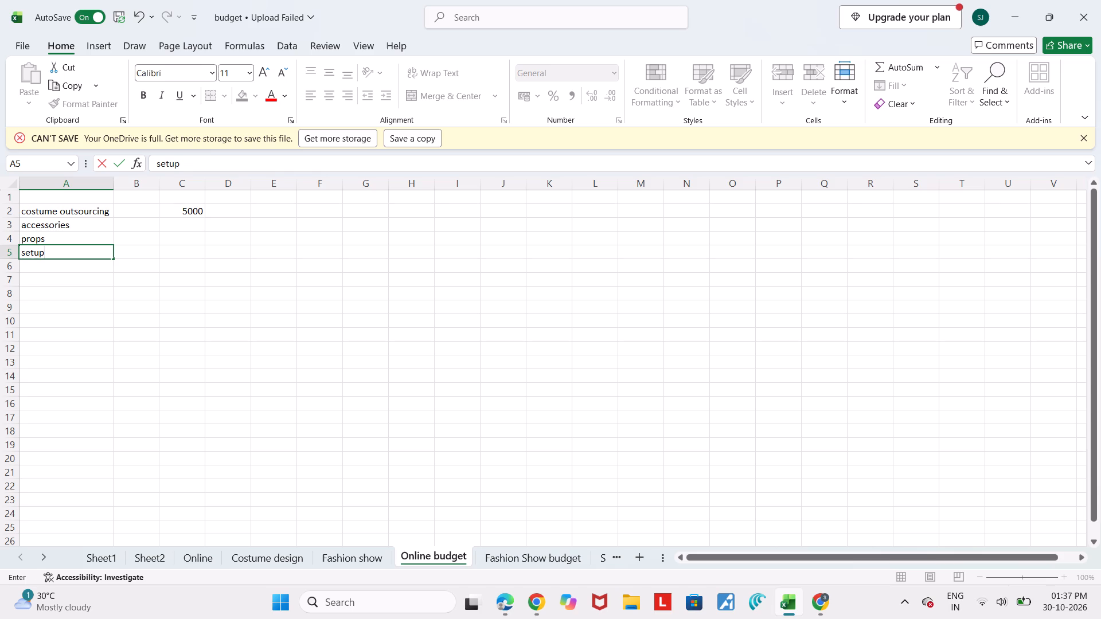
key("BackSpace")
key("BackSpace")
key("BackSpace")
key("BackSpace")
key("BackSpace")
type("fabric")
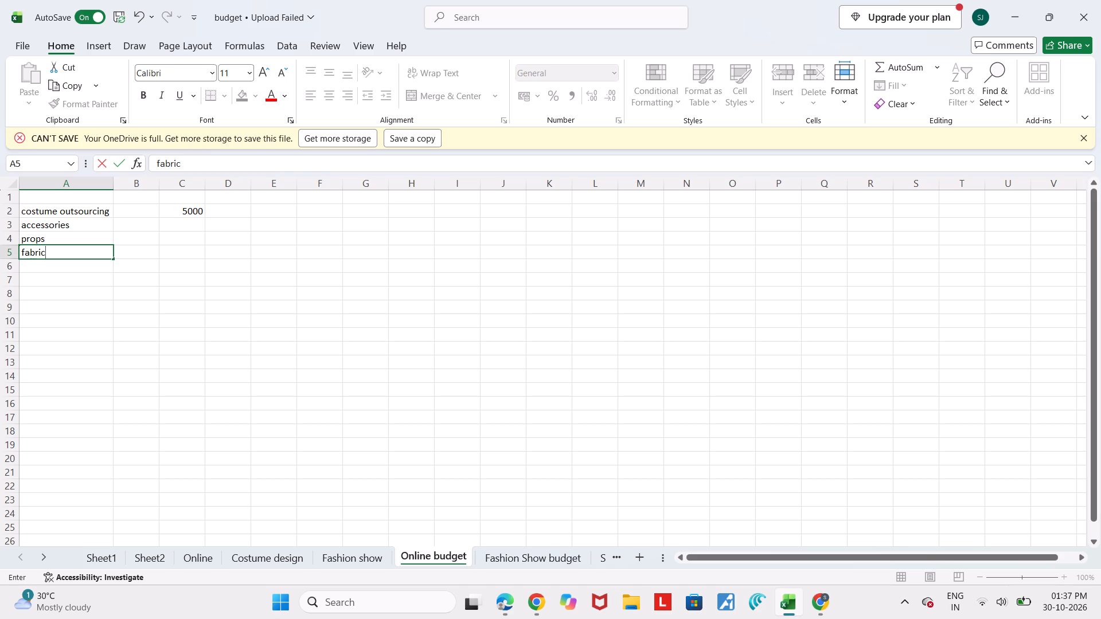
Add the item labels "refreshments" in A6 and "lights and electronics" in A7.
left_click(95, 265)
type("refreshments")
double_click(83, 283)
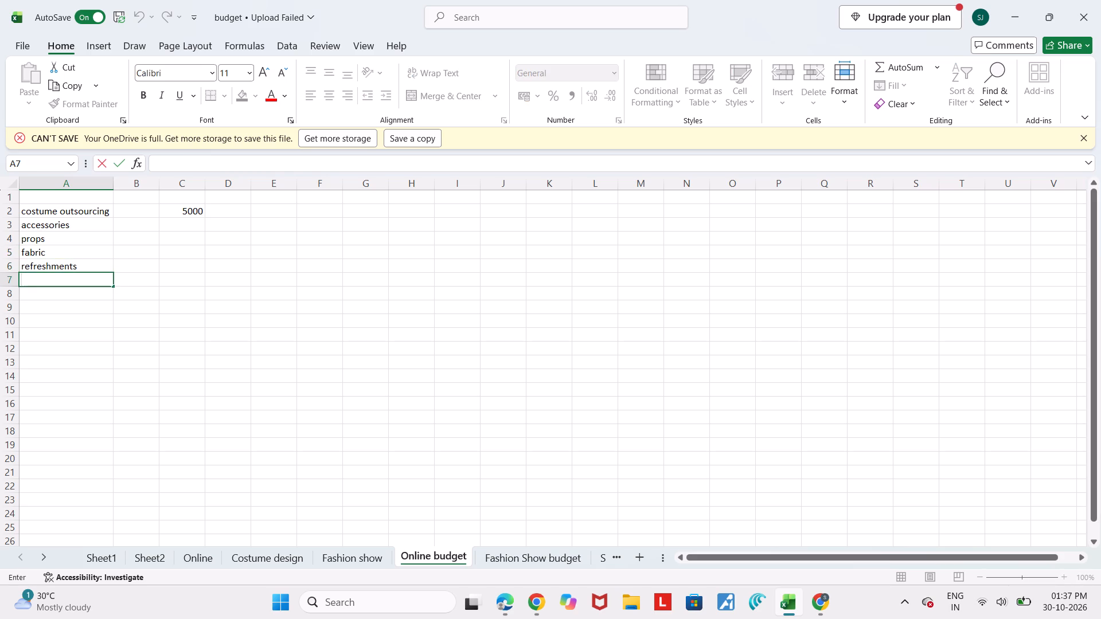
type("lights and electronics")
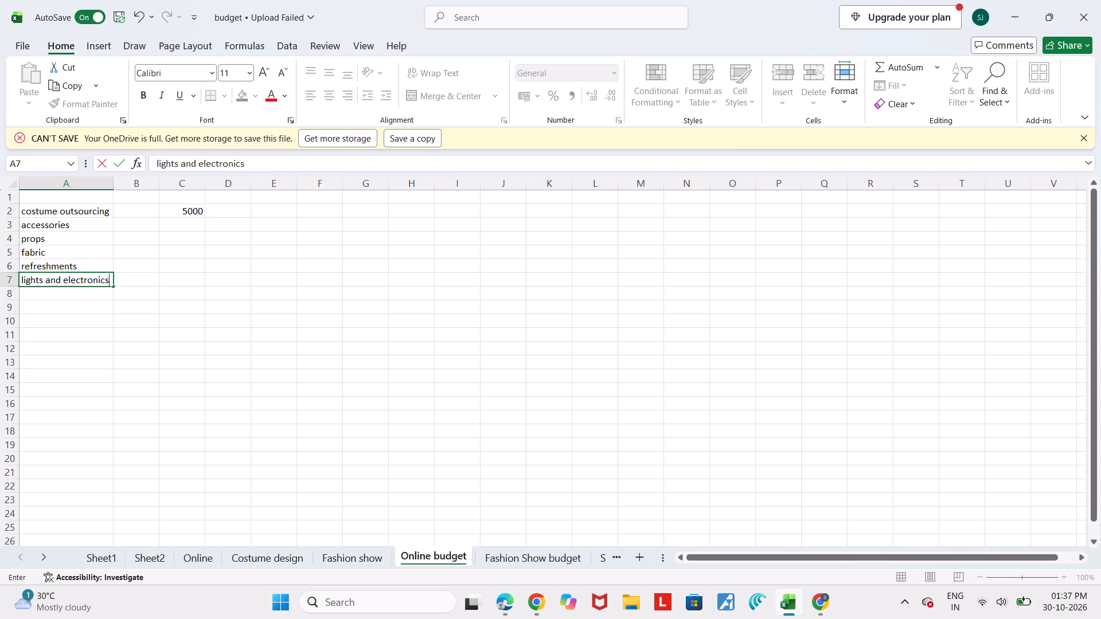
Enter 3000 in C3 as the accessories amount and 3000 in C4 as the props amount.
left_click(178, 224)
double_click(178, 224)
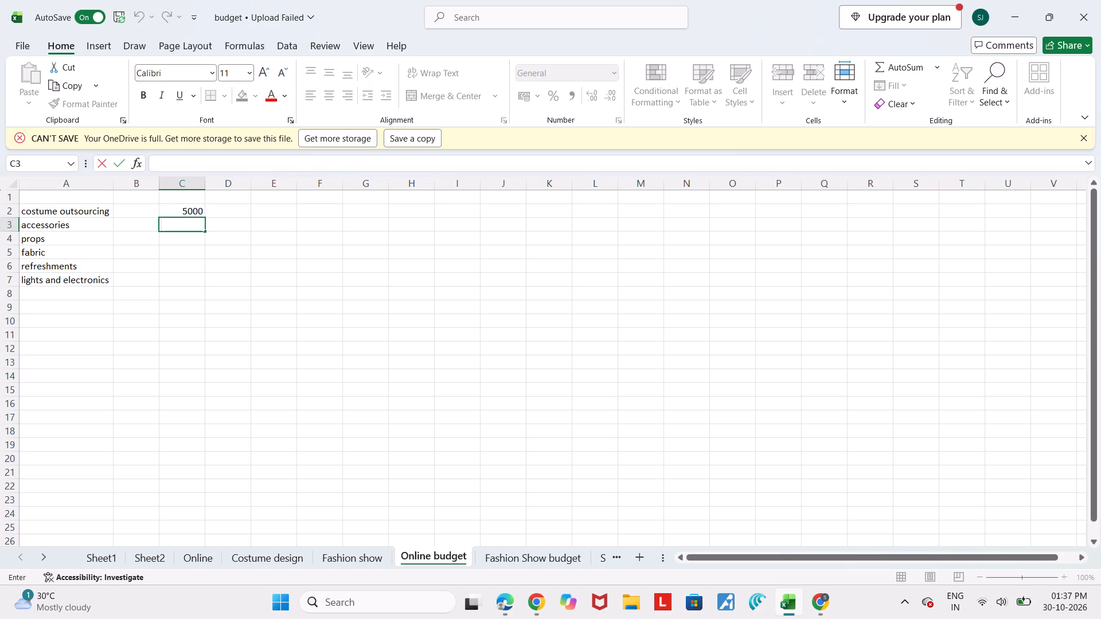
type("3000")
scroll(178, 224, "up", 2)
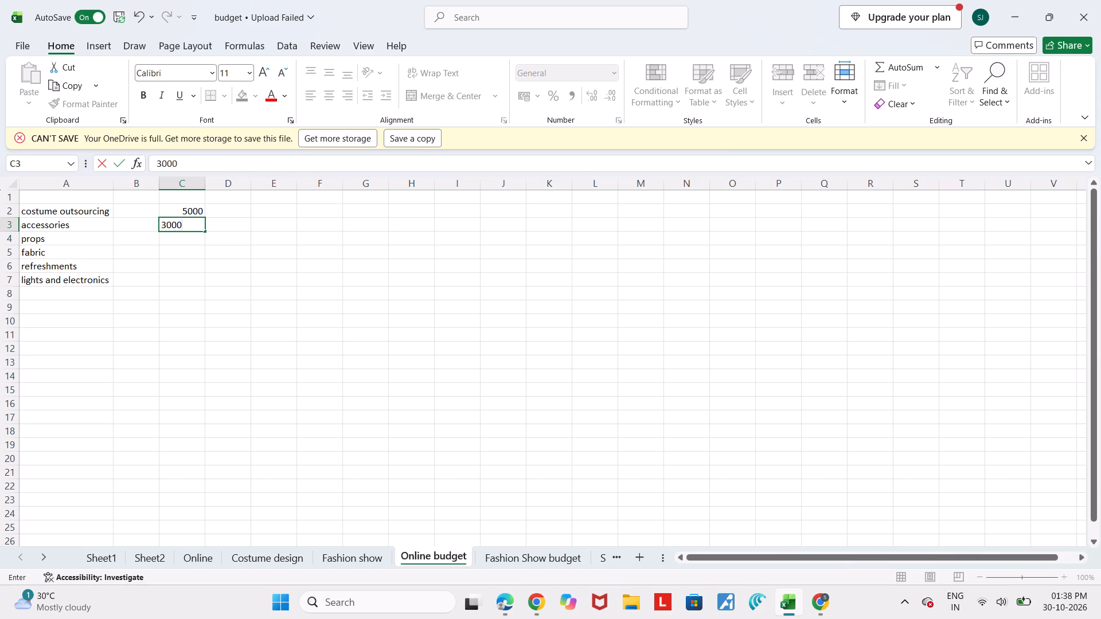
double_click(188, 241)
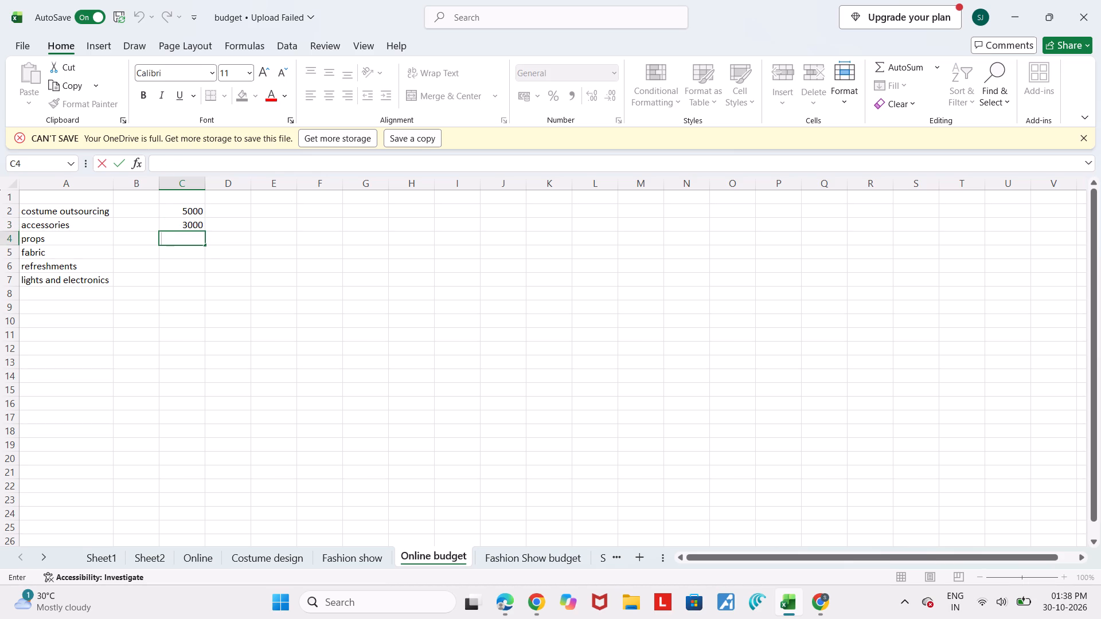
type("5000")
key("BackSpace")
key("BackSpace")
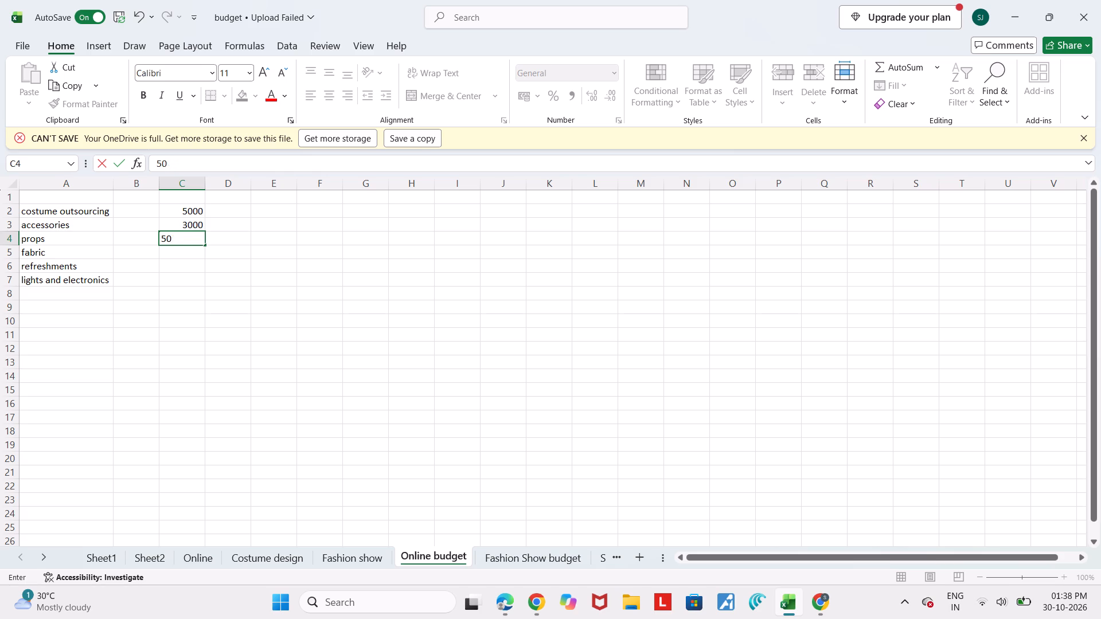
key("BackSpace")
key("BackSpace")
key("2")
key("BackSpace")
type("3000")
Enter 3000 in C6 as the refreshments amount.
double_click(196, 264)
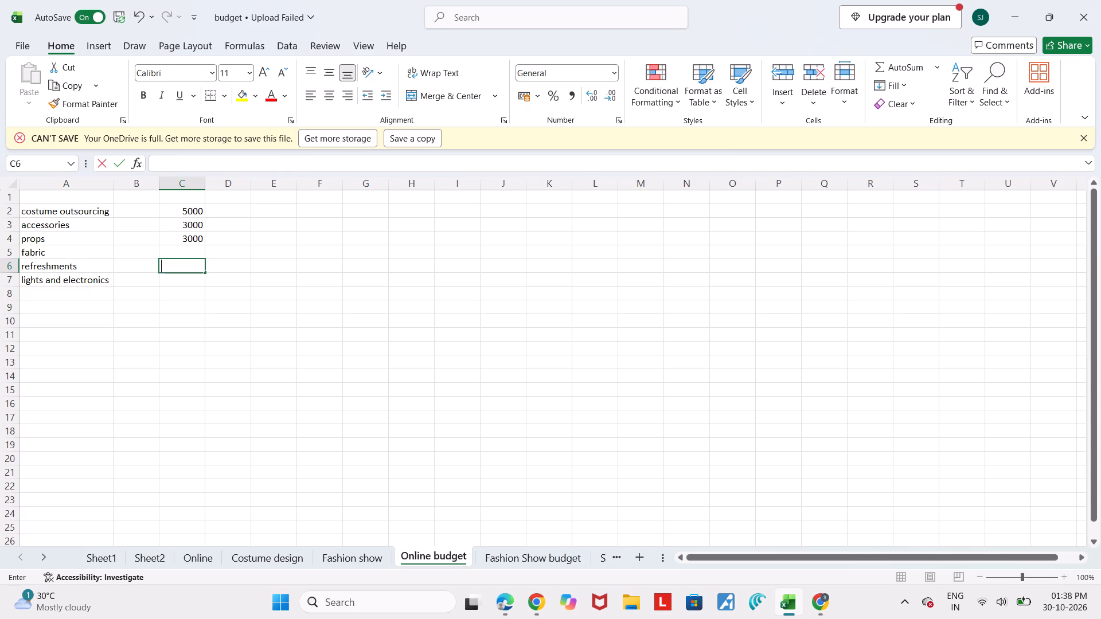
type("3000")
key("BackSpace")
key("BackSpace")
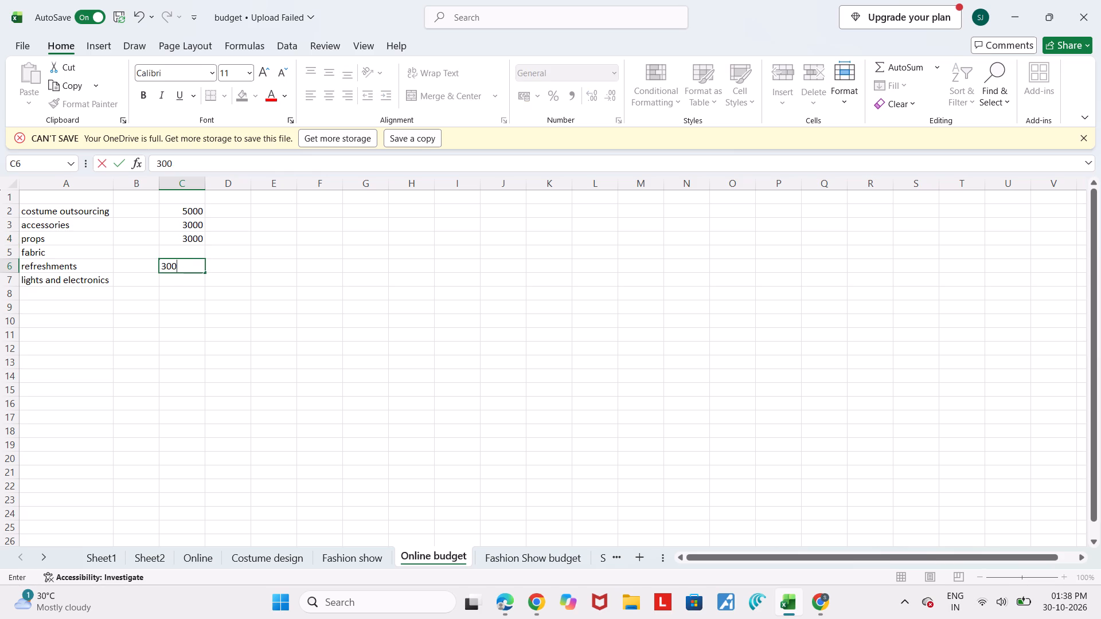
key("BackSpace")
key("BackSpace")
type("3000")
key("Return")
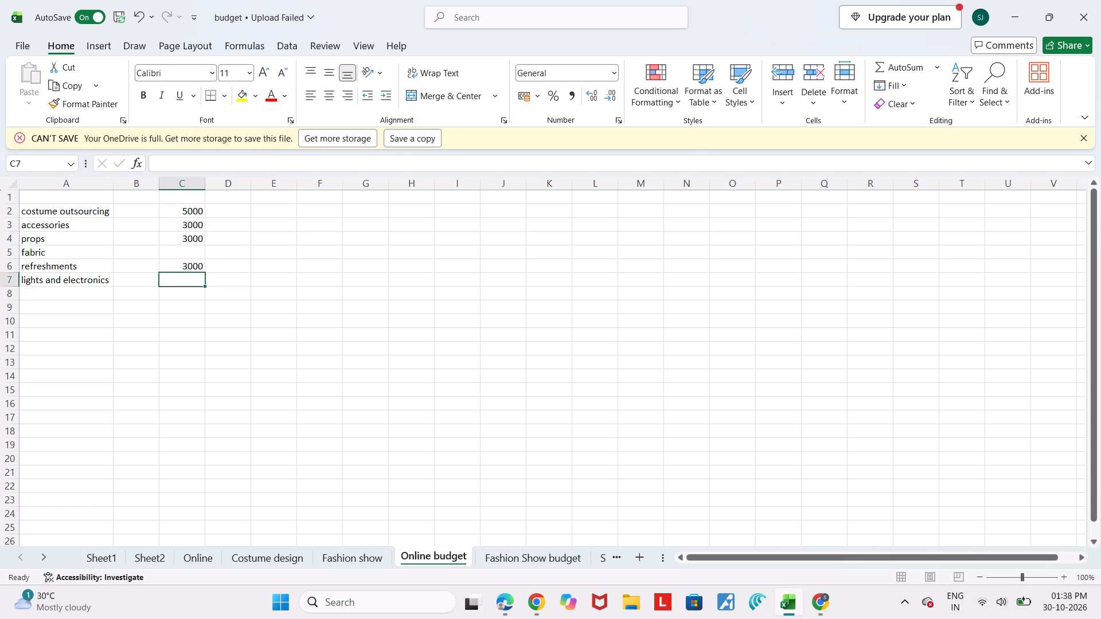
Add the label "TOTAL" in A9, below the cost items.
scroll(108, 307, "left", 1)
double_click(69, 310)
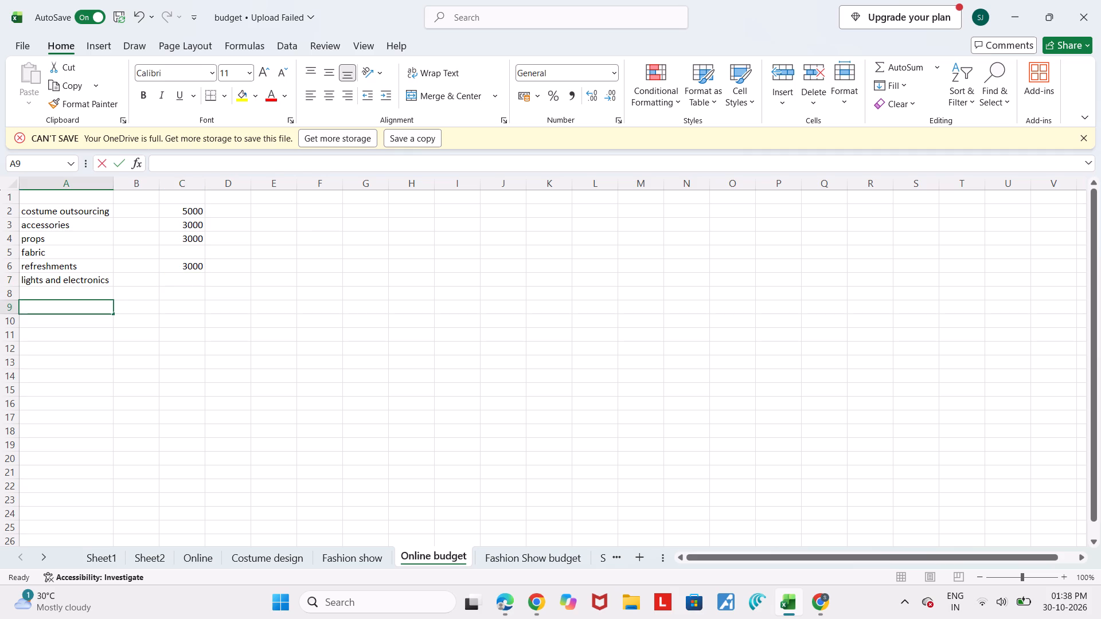
type("TOTAL")
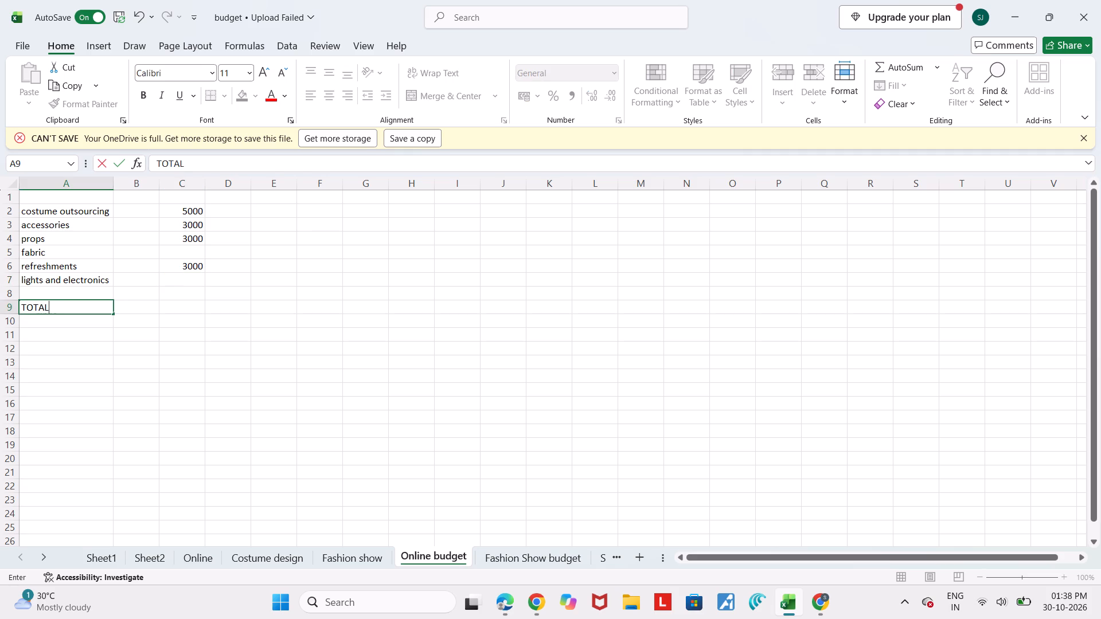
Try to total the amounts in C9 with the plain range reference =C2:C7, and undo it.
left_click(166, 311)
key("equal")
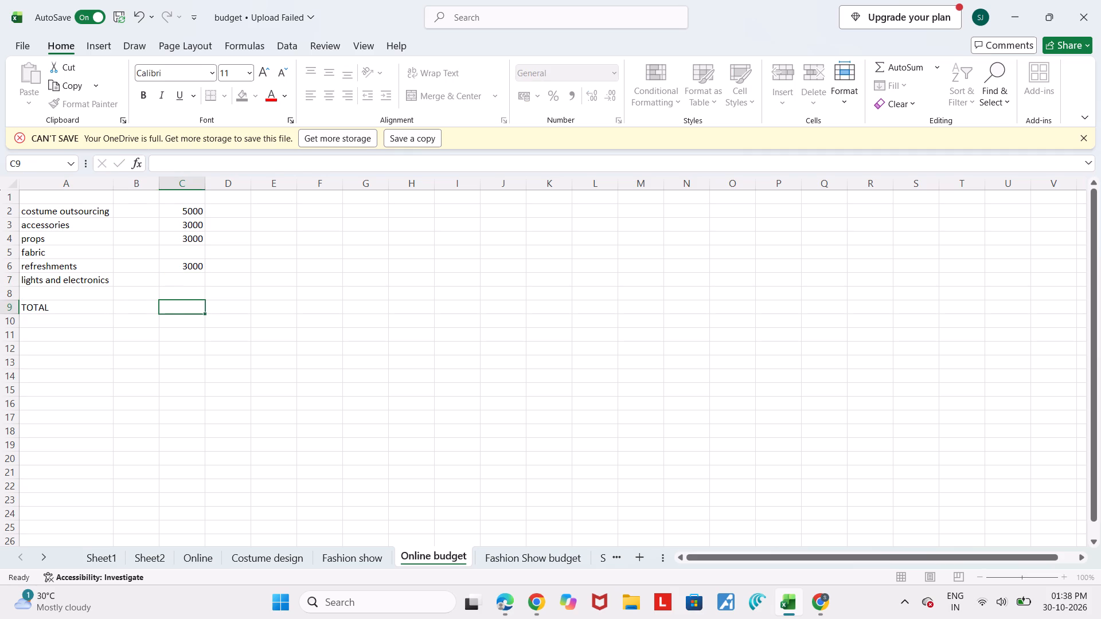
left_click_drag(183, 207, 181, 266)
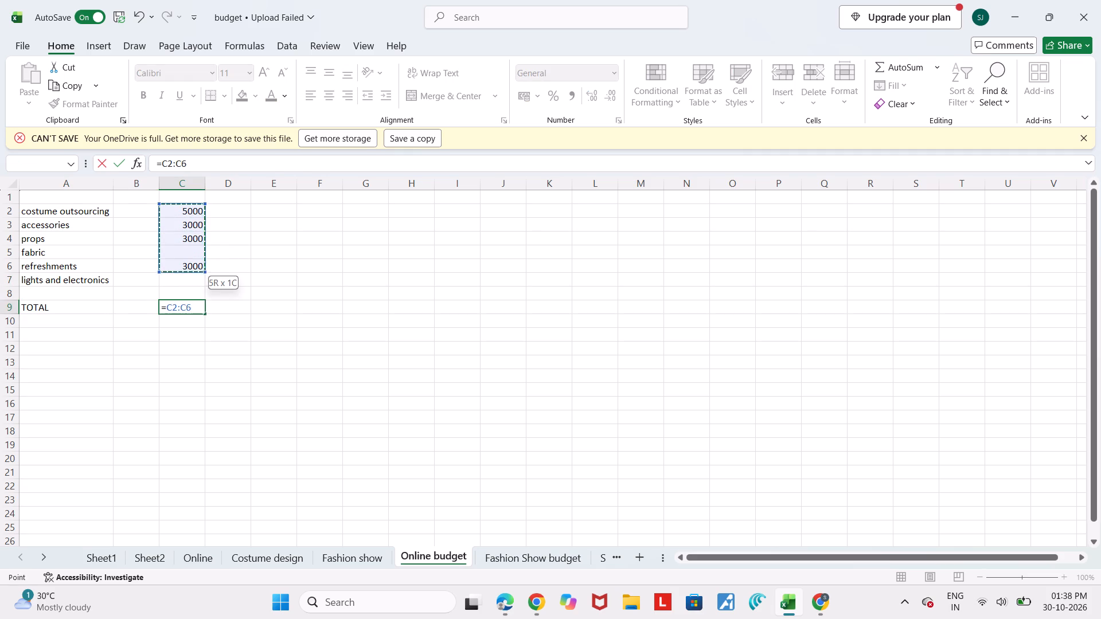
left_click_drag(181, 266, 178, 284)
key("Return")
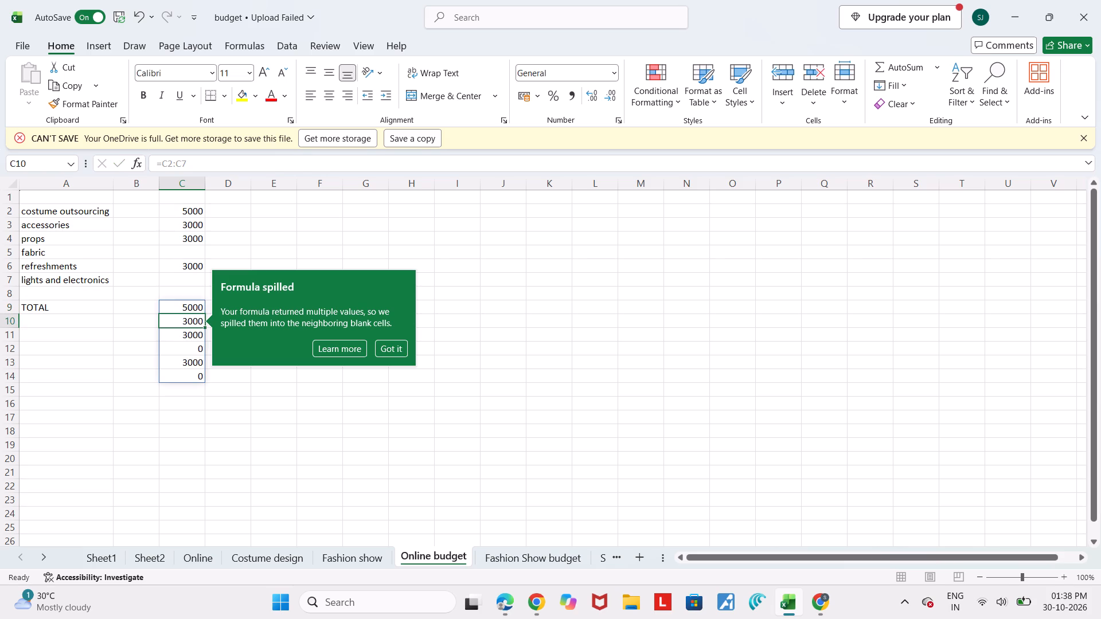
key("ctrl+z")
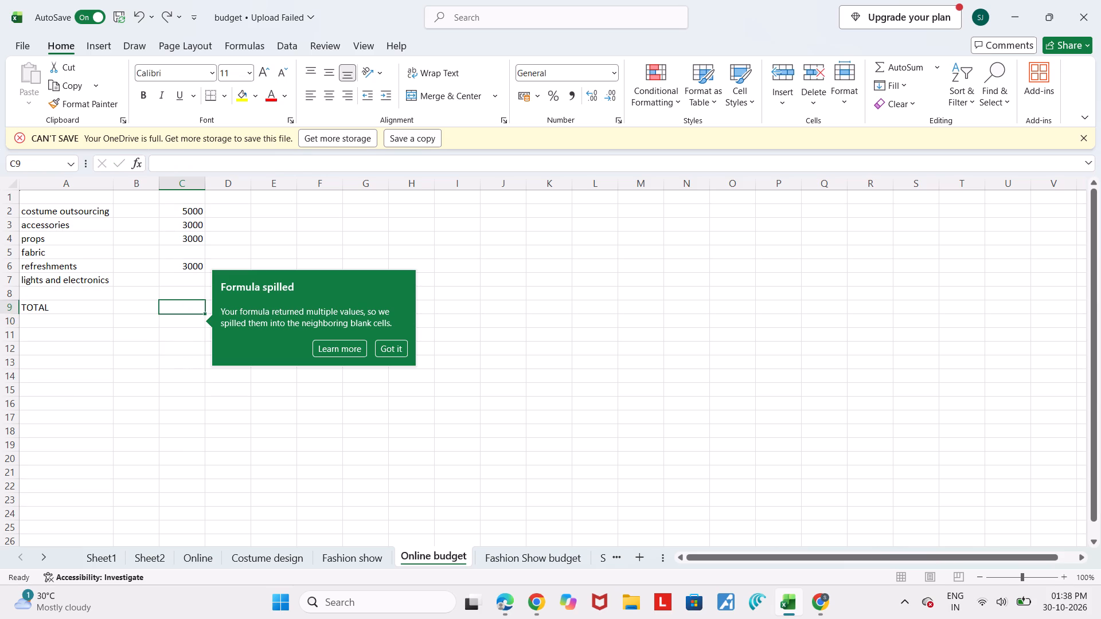
Total the item amounts from C2 downward in C9 using the SUM function.
double_click(177, 310)
key("equal")
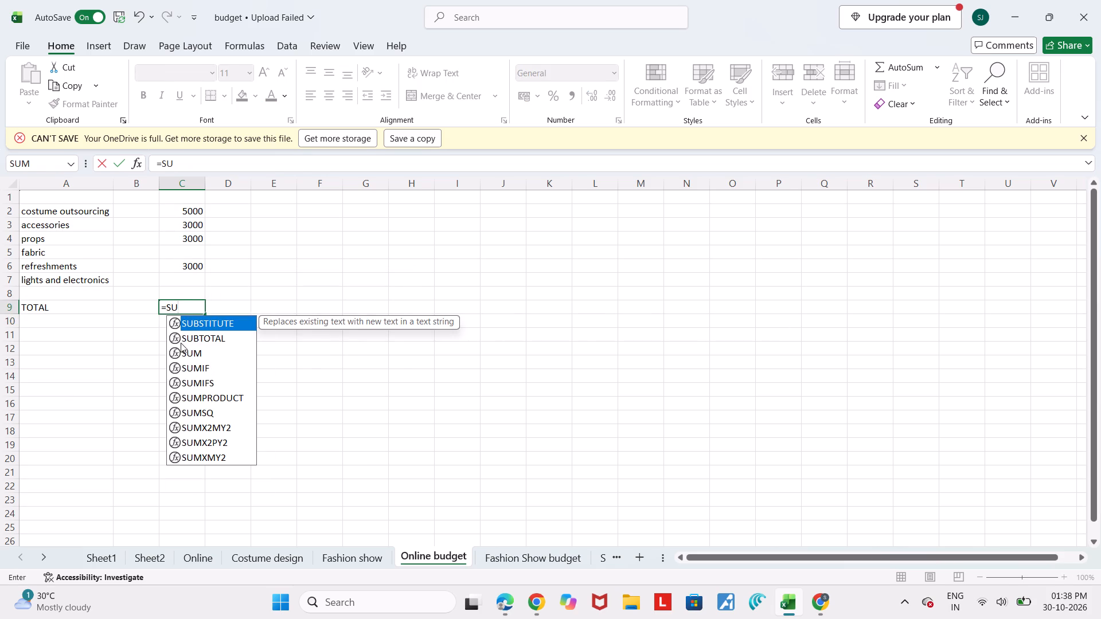
left_click(184, 350)
double_click(184, 350)
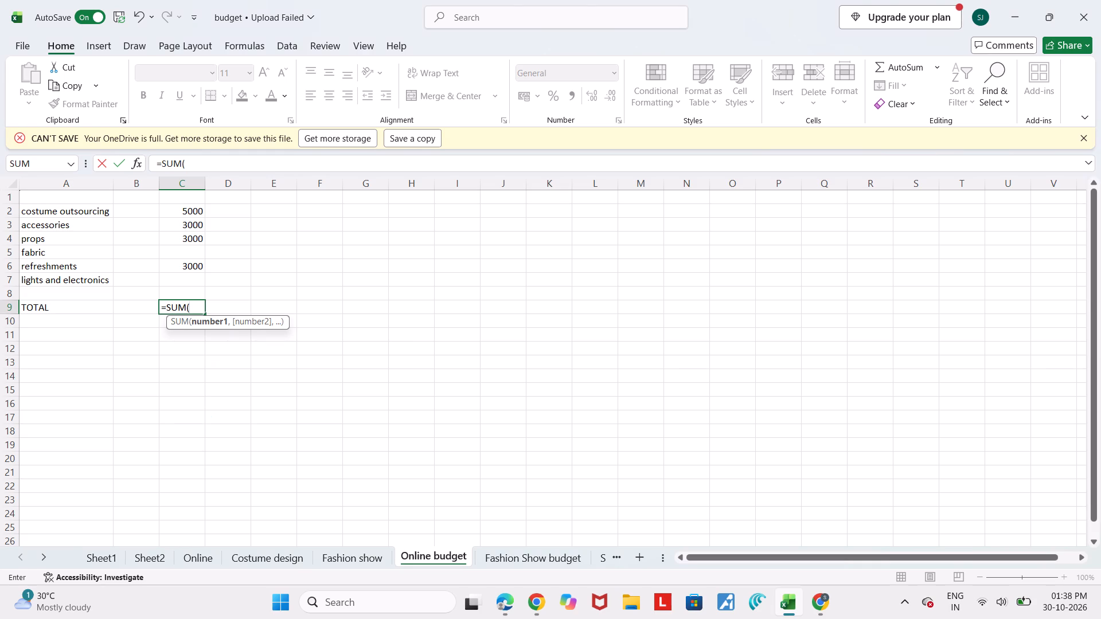
left_click_drag(194, 205, 188, 264)
key("Return")
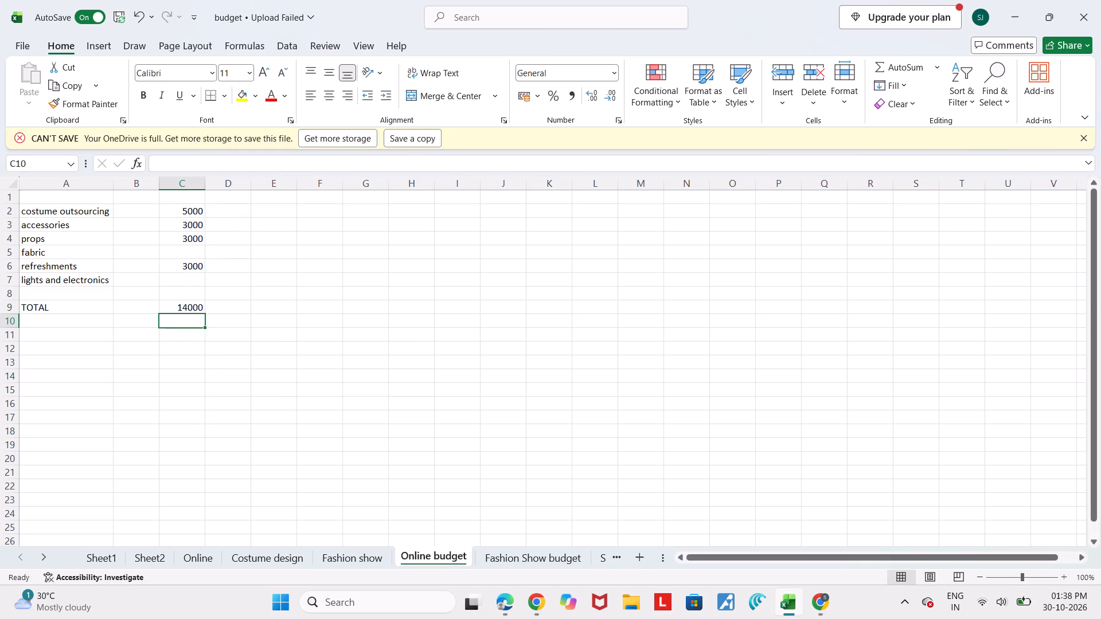
Delete the entire sheet row holding the fabric item.
left_click(89, 254)
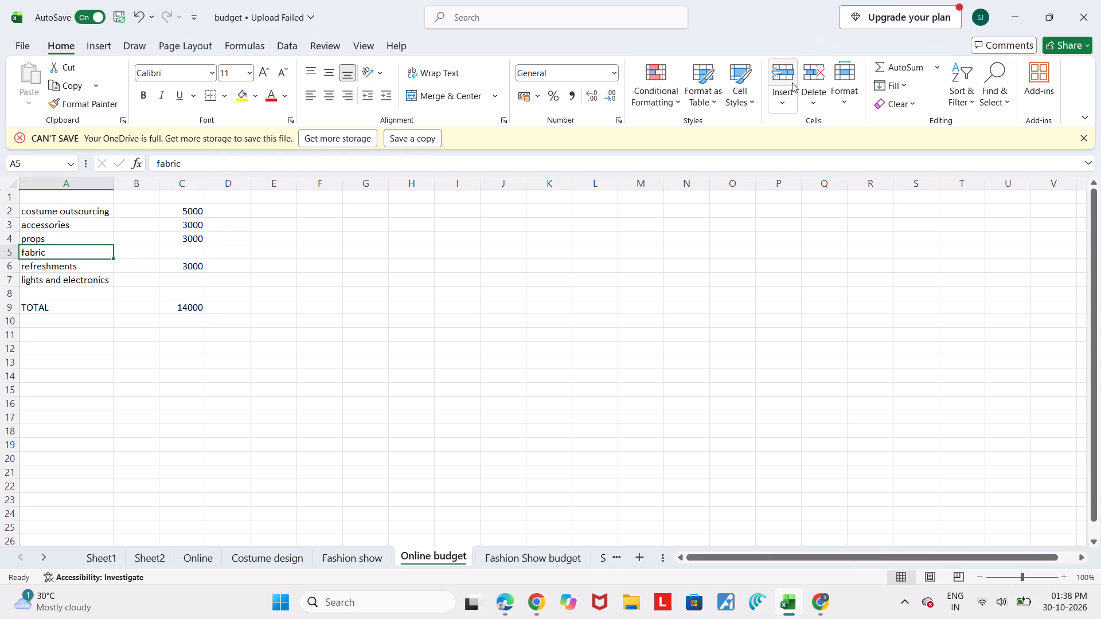
left_click(813, 103)
left_click(823, 152)
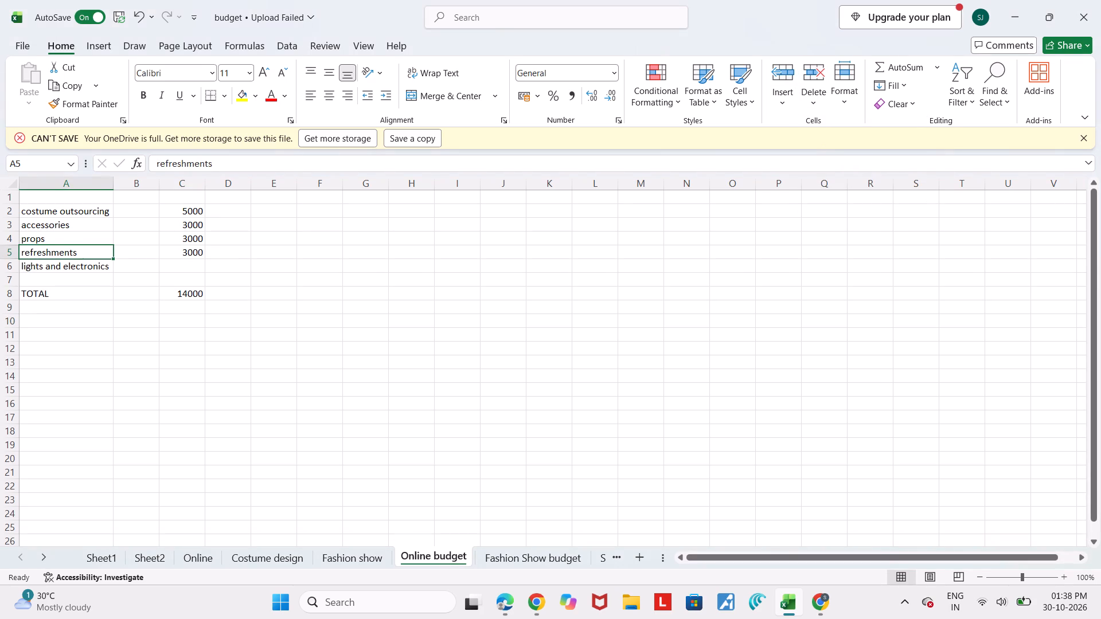
Extend the costume outsourcing label in A2 to read "costume outsourcing+Fabric".
double_click(99, 210)
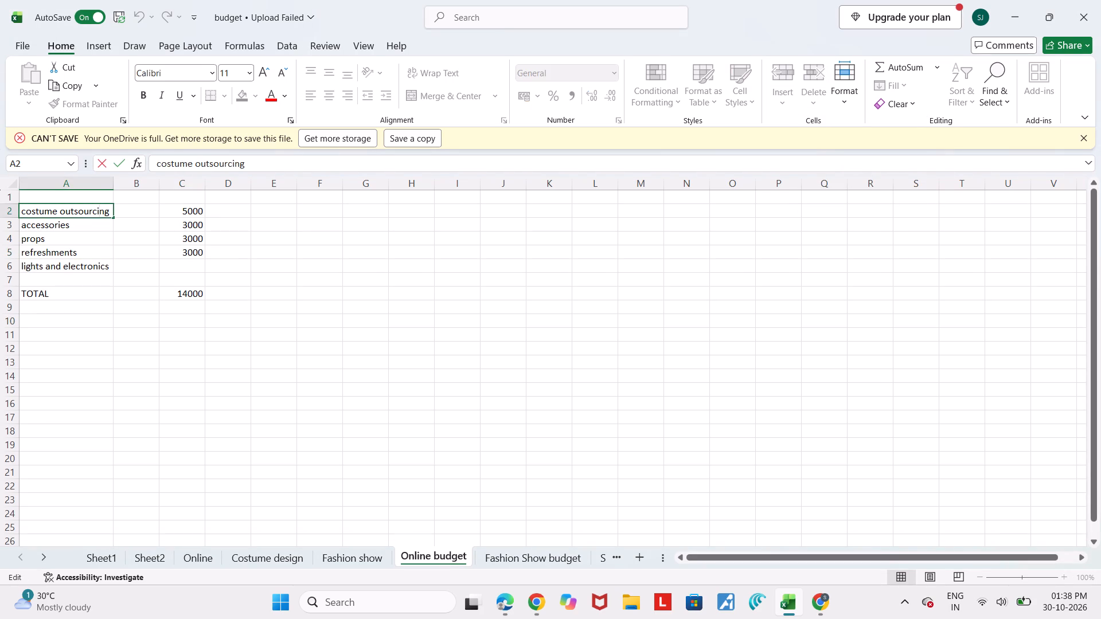
double_click(111, 210)
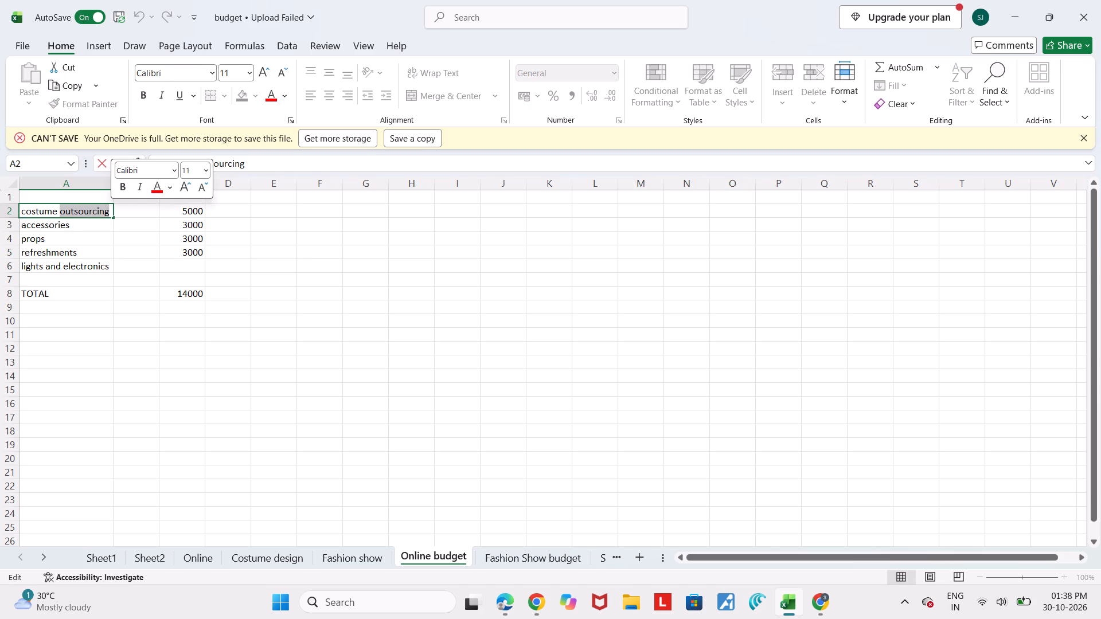
left_click(111, 210)
key("shift+plus")
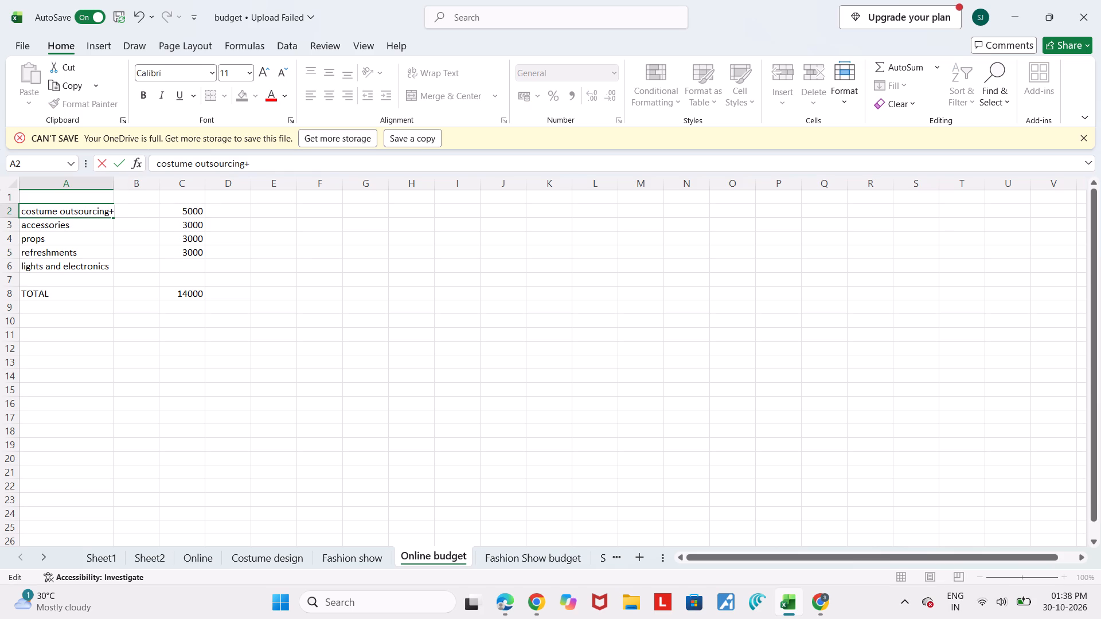
key("f")
type("abric")
key("Return")
Widen column A until the full costume outsourcing+Fabric label fits inside it.
left_click_drag(113, 185, 137, 194)
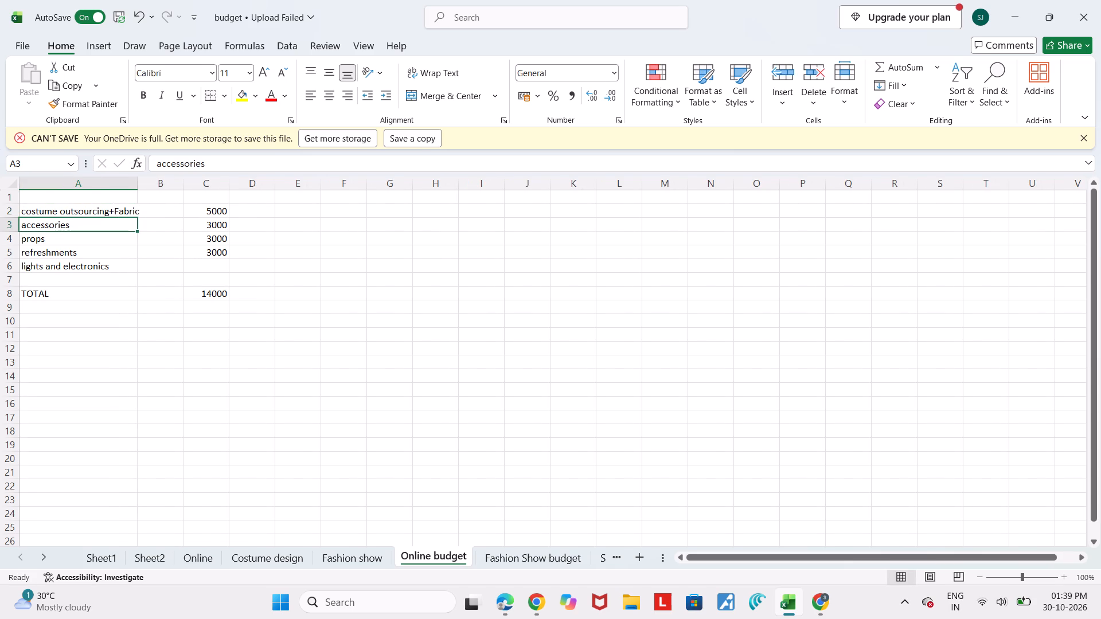
left_click_drag(138, 183, 149, 185)
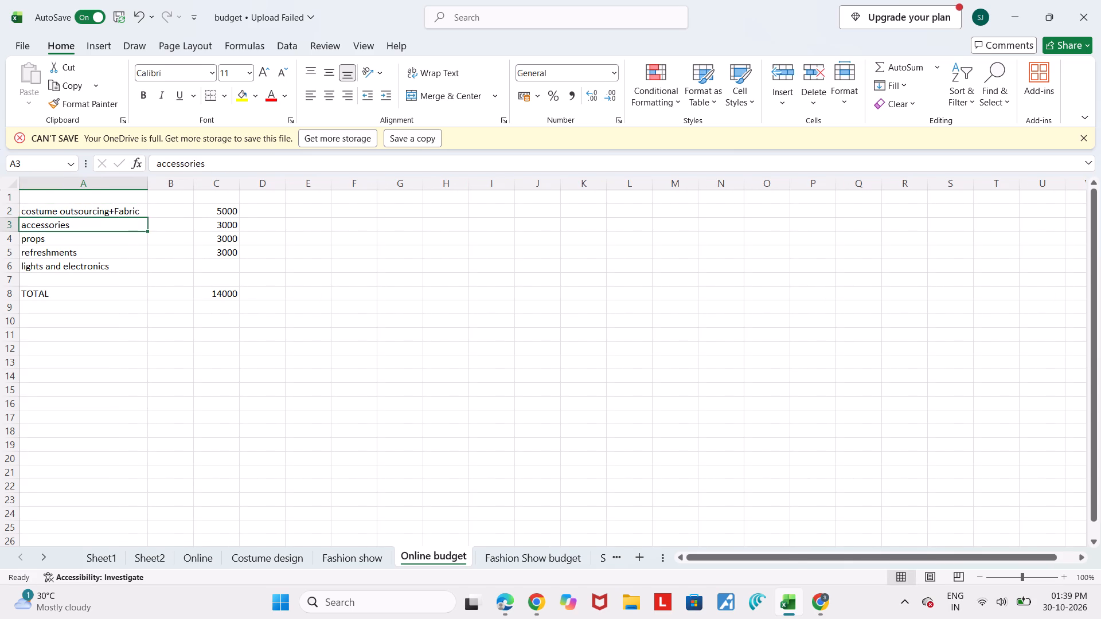
Enter 2000 in C6 as the lights and electronics amount.
left_click(226, 265)
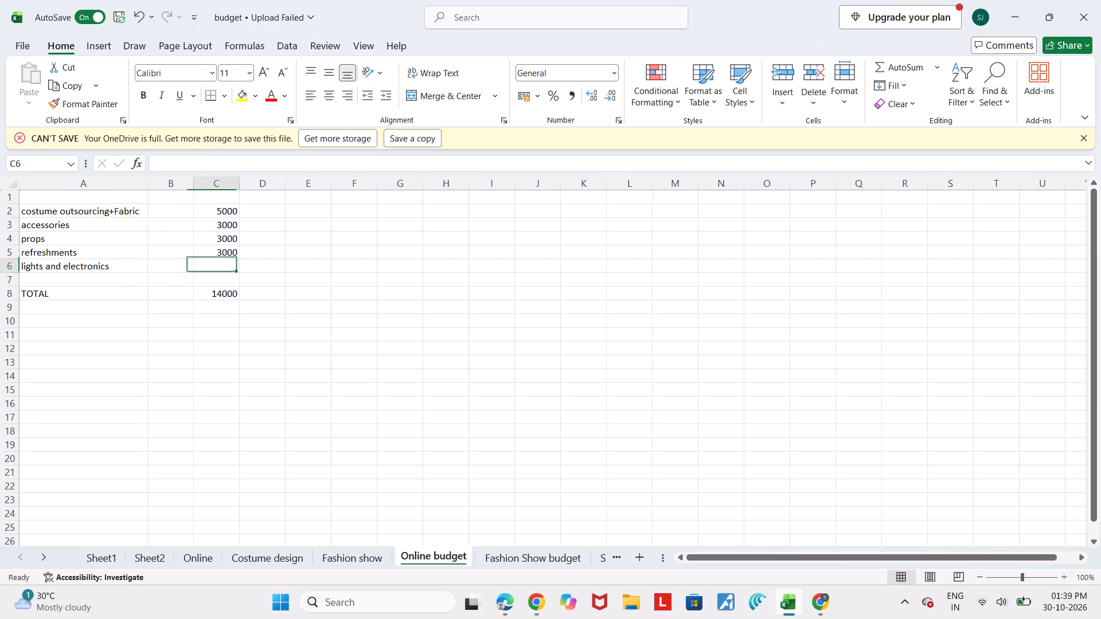
type("2000")
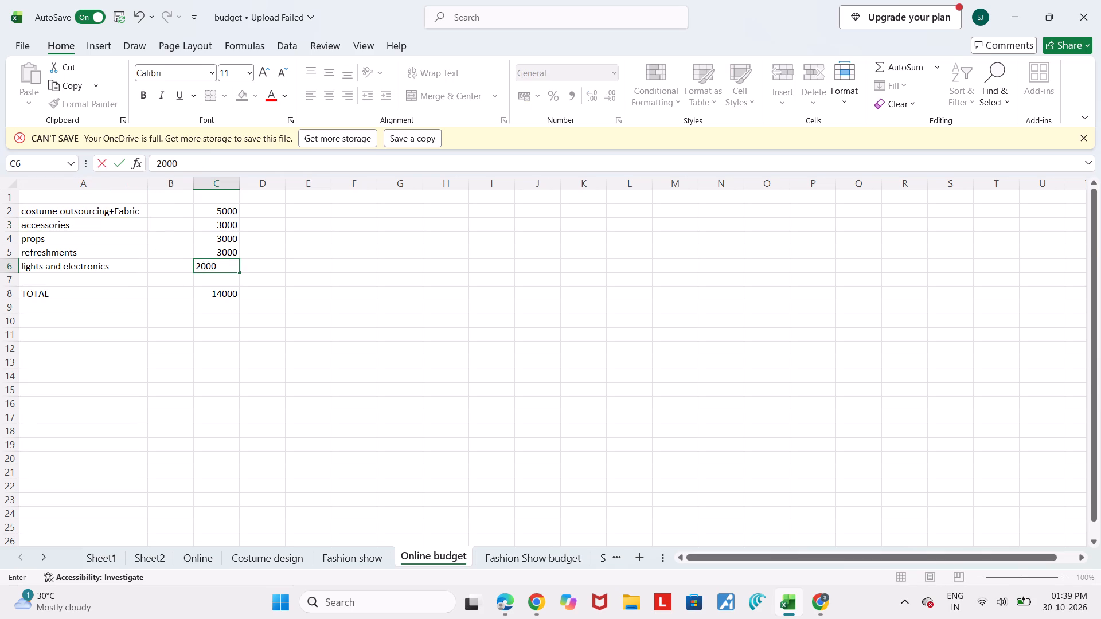
key("Return")
Set the accessories amount in C3 to 2000.
double_click(224, 223)
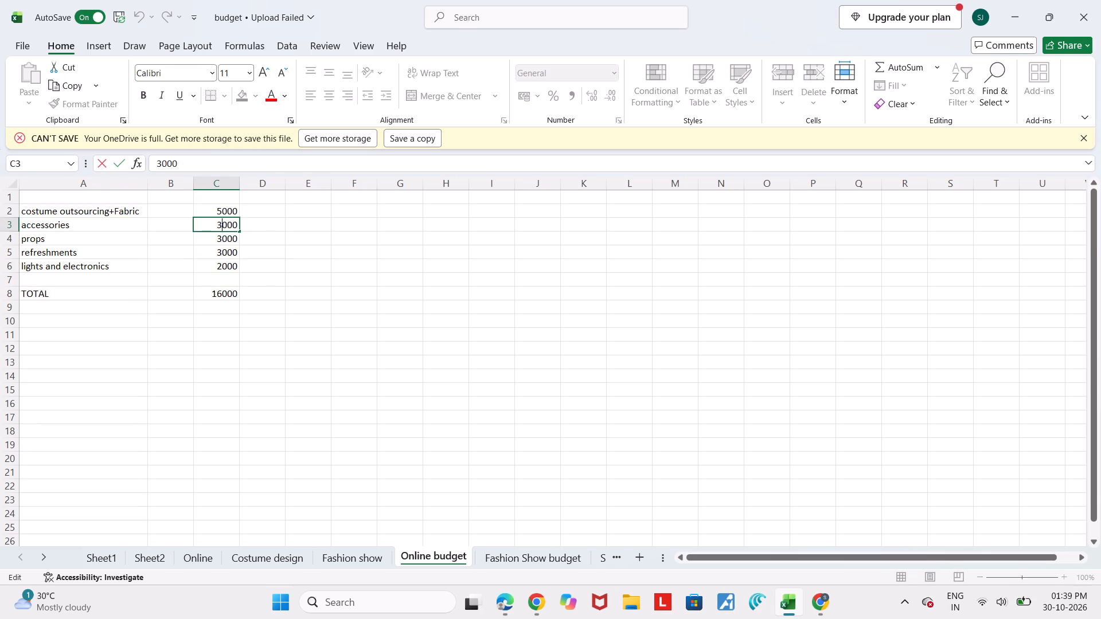
key("BackSpace")
key("2")
key("Return")
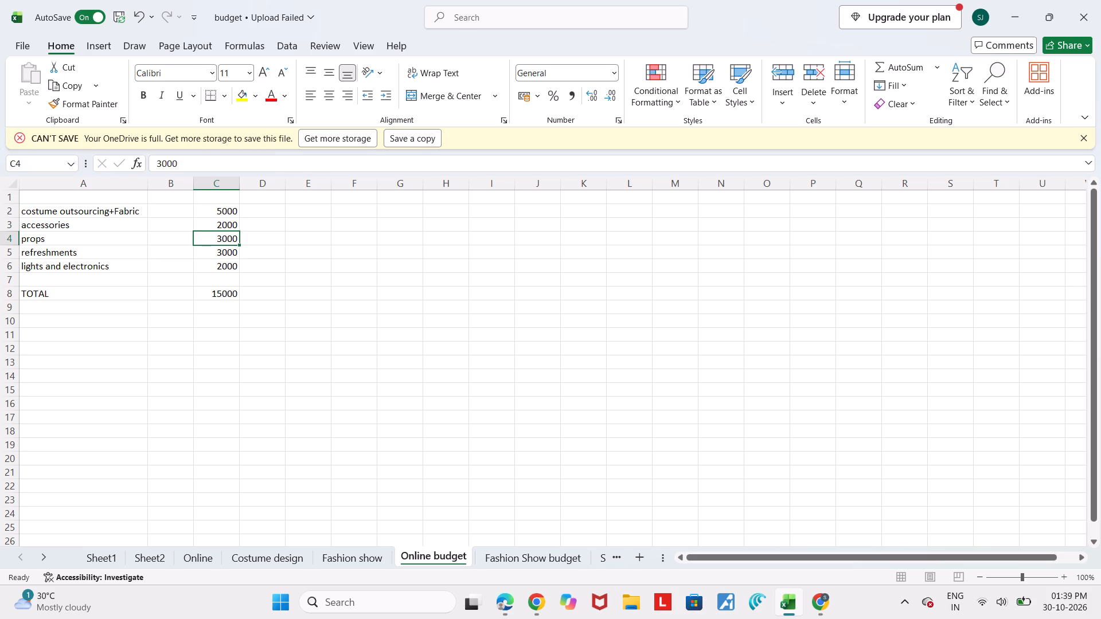
Check the Fashion Show budget sheet for comparison and return to the Online budget sheet.
left_click(291, 295)
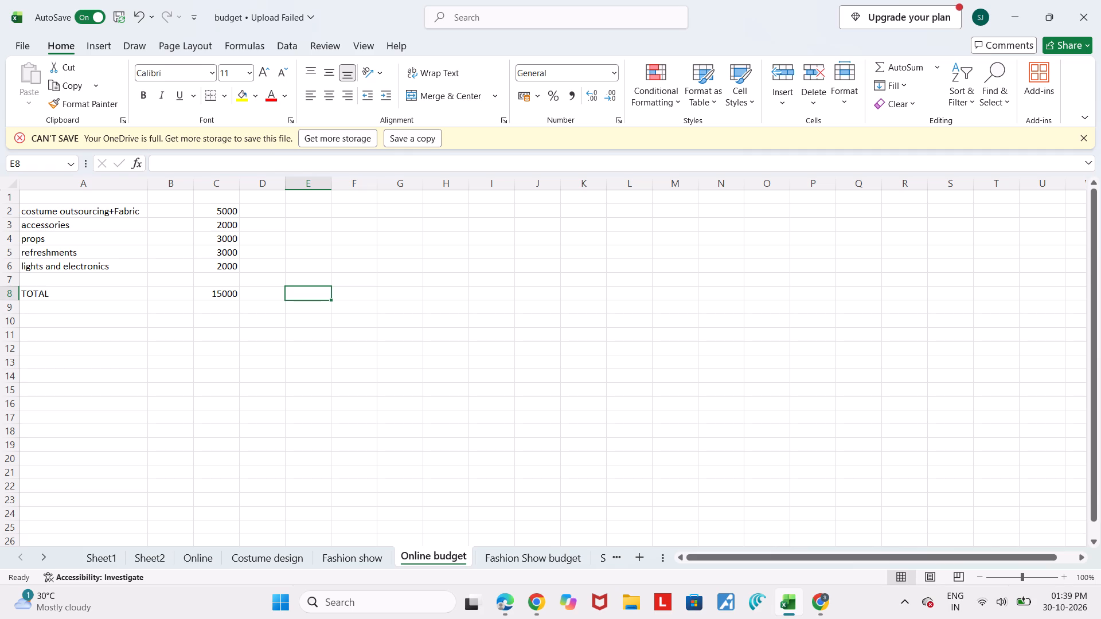
left_click(498, 563)
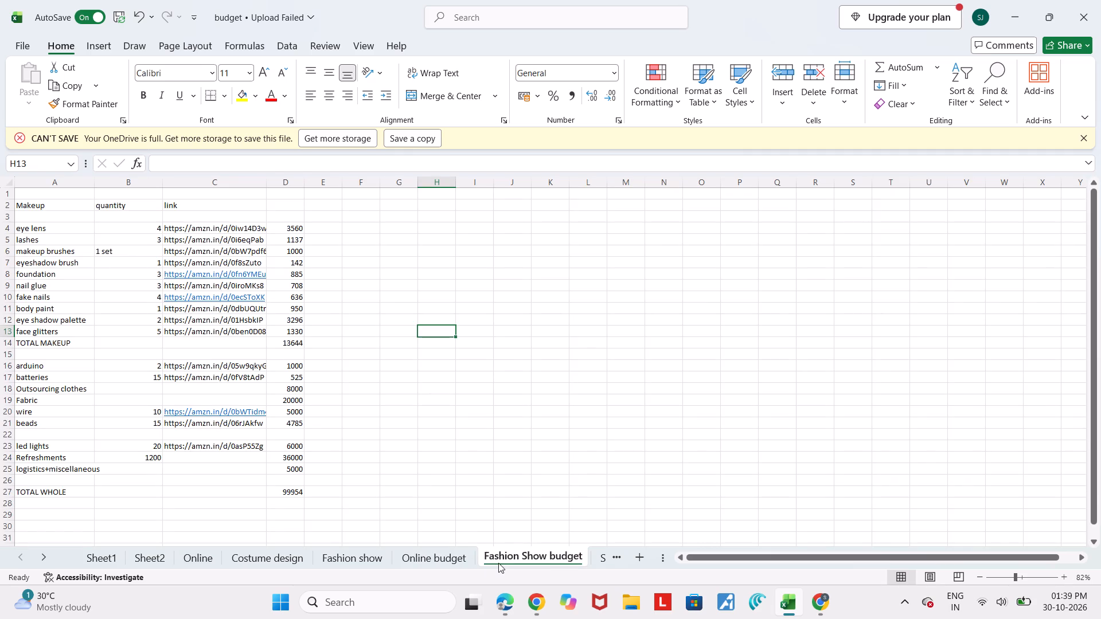
left_click(446, 550)
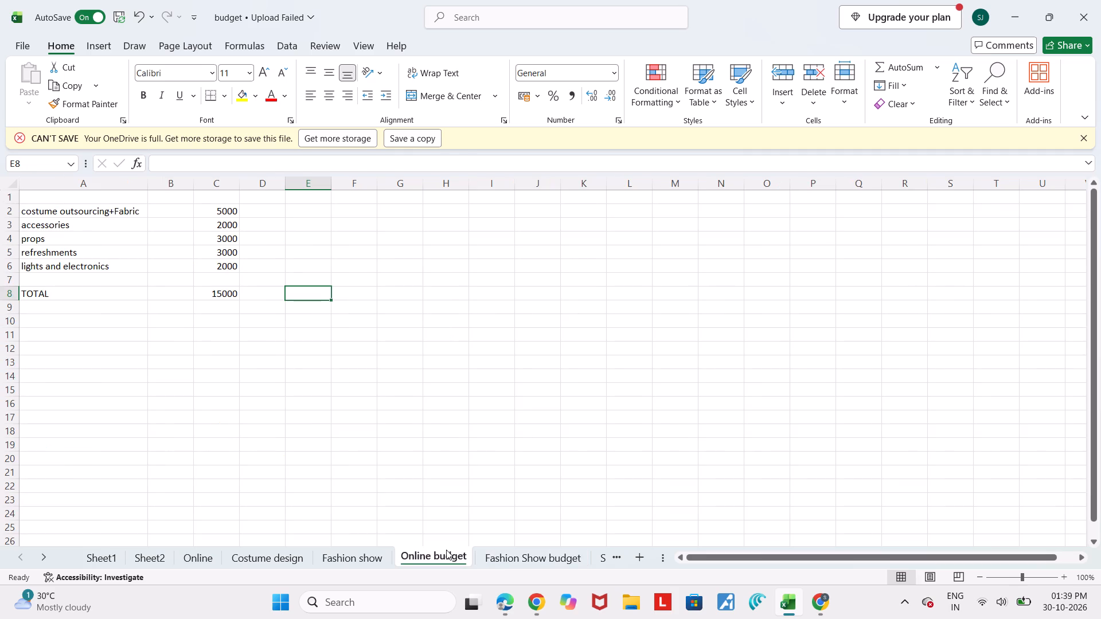
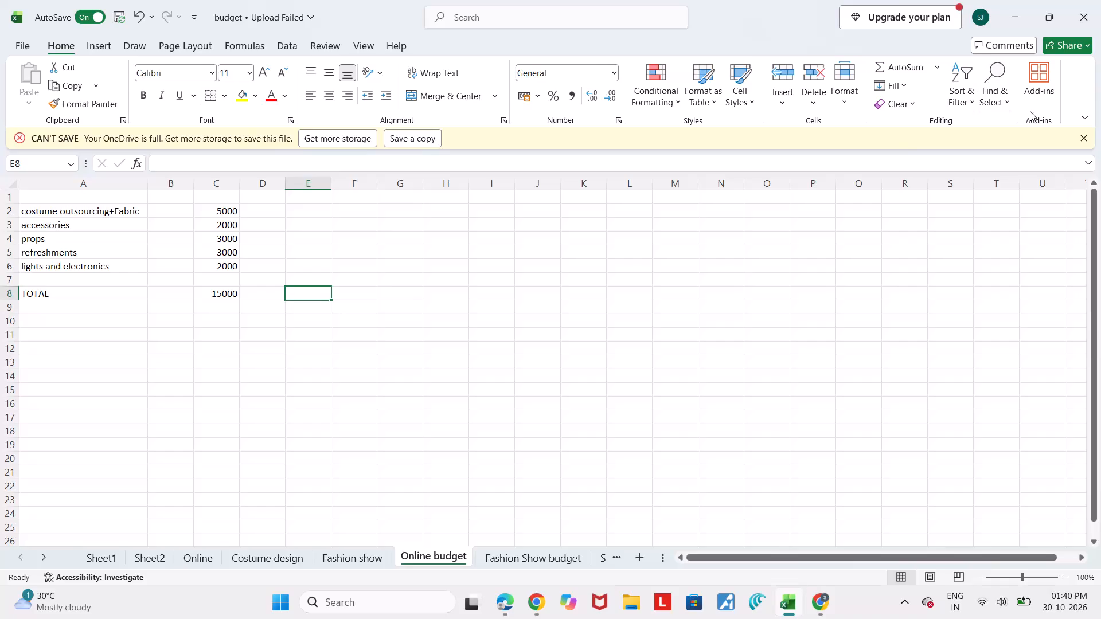
Save a copy of the workbook to the Downloads folder as an Excel Workbook named budget.
left_click(1078, 137)
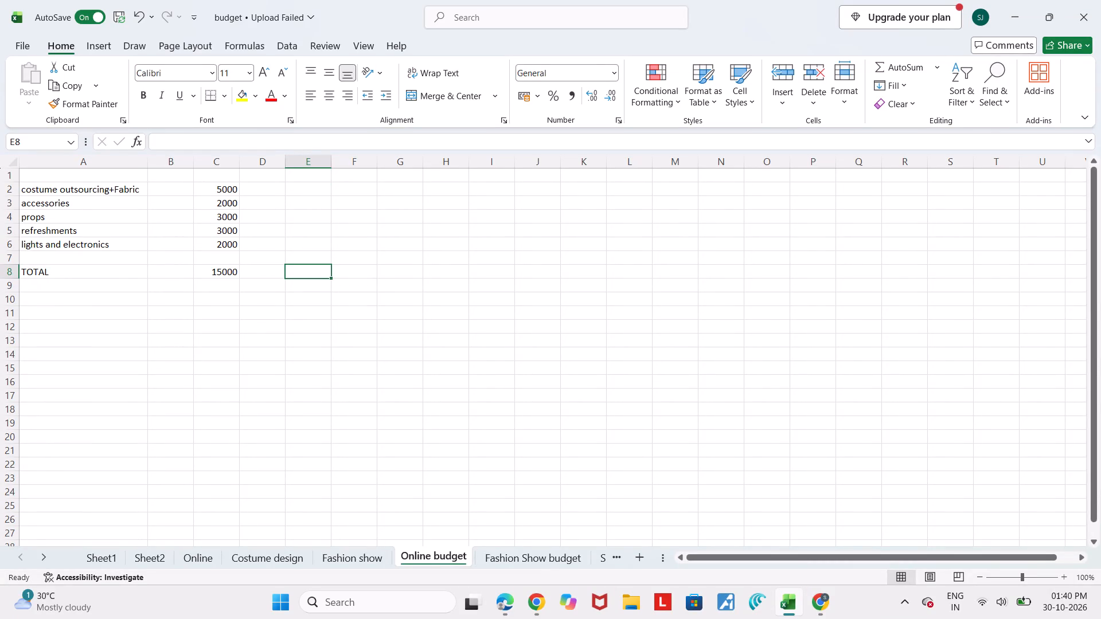
key("ctrl+s")
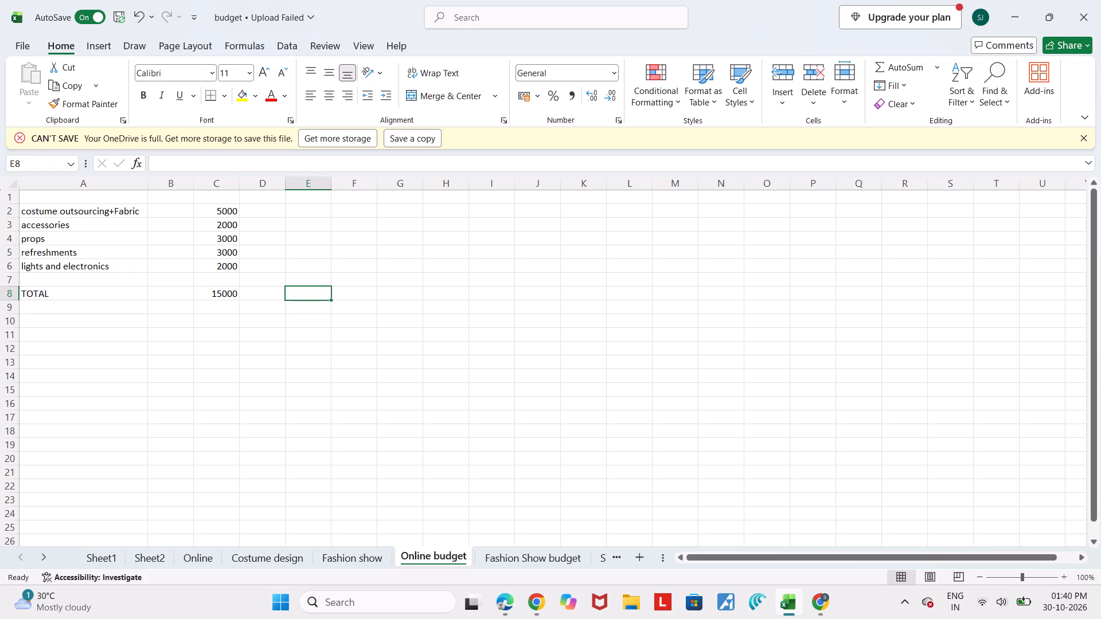
left_click(405, 144)
left_click(89, 158)
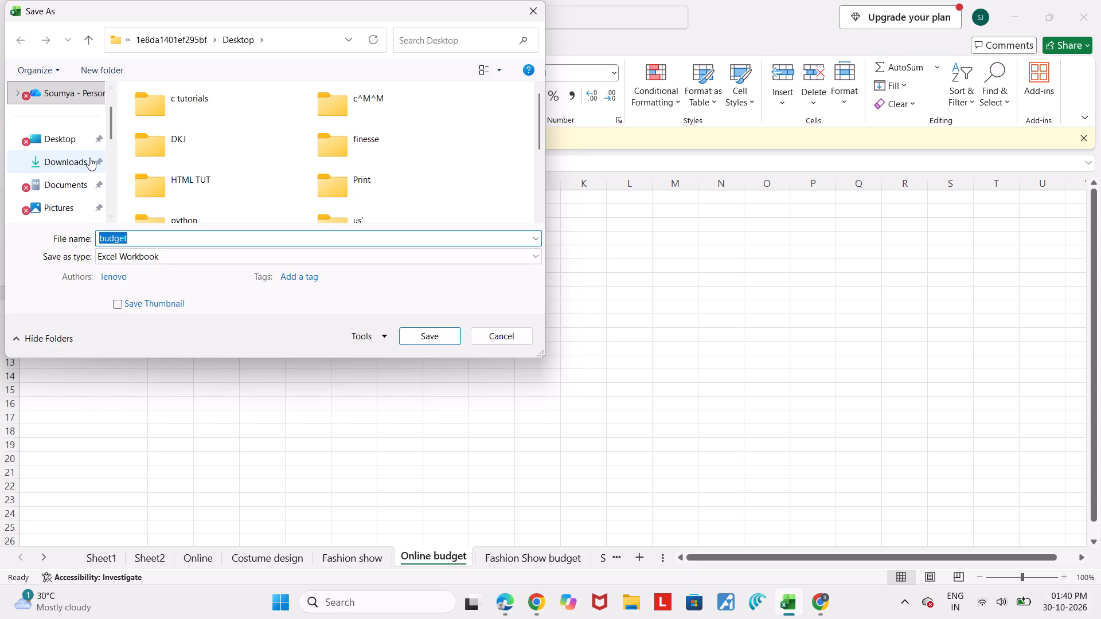
left_click(438, 342)
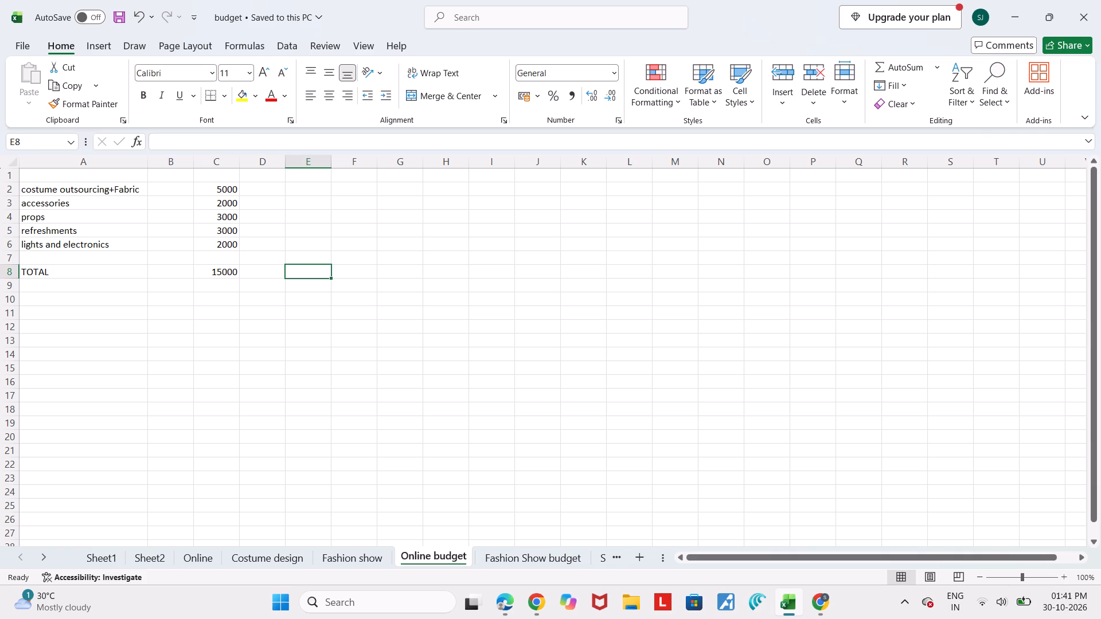
Review the Fashion Show budget sheet and return to the Online budget sheet.
left_click(538, 560)
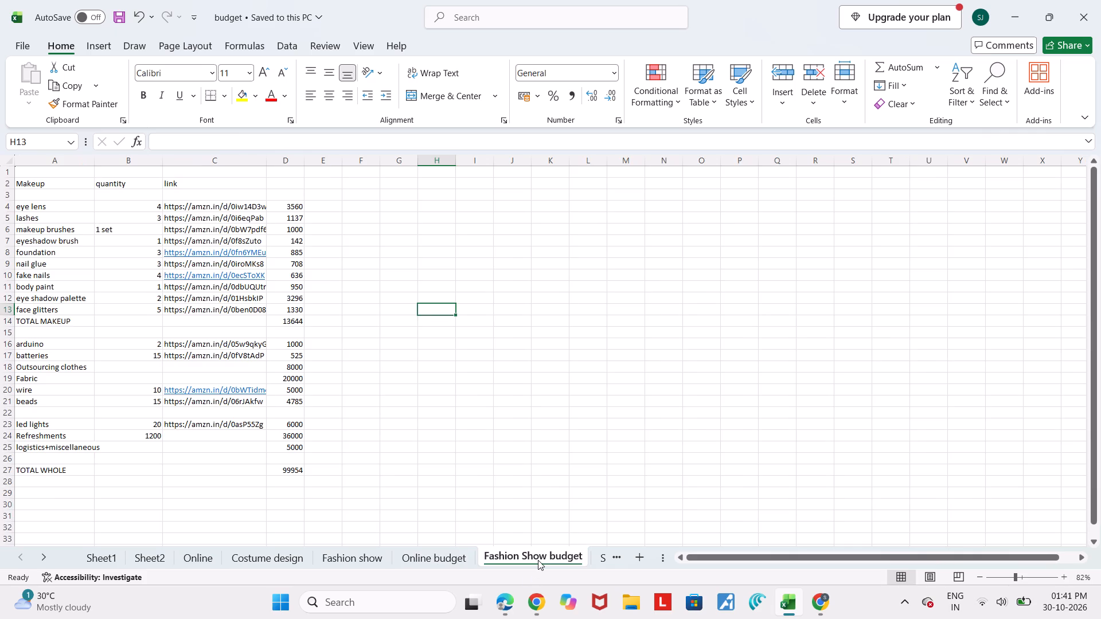
left_click(414, 553)
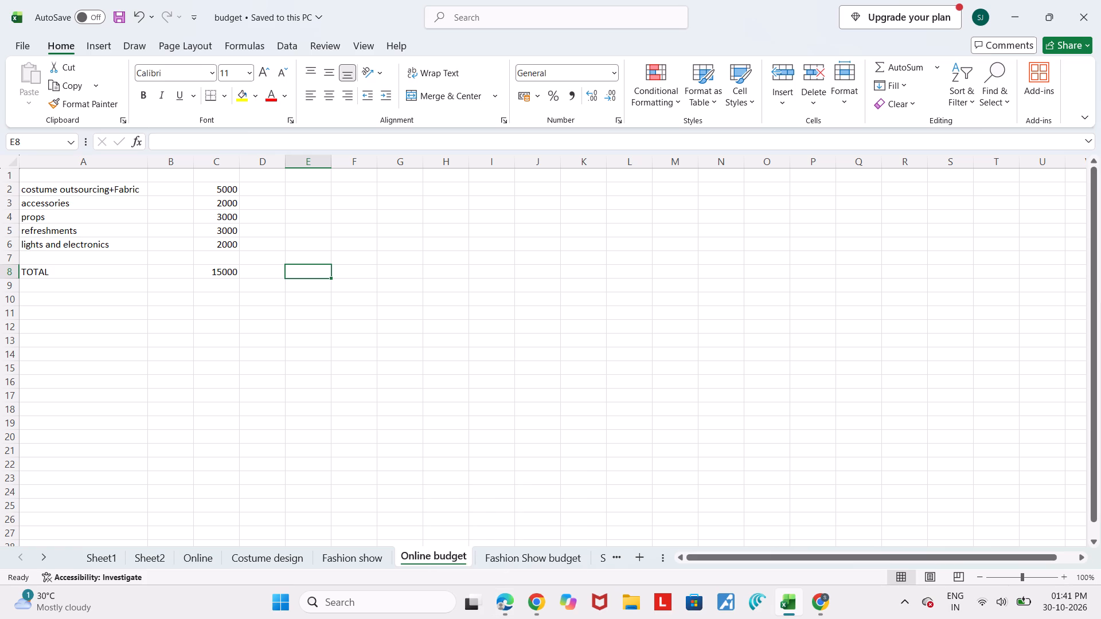
Change the "lights and electronics" label in A6 to "lights + logistics + miscellaneous".
double_click(136, 245)
key("BackSpace")
key("BackSpace")
key("BackSpace")
key("BackSpace")
key("BackSpace")
key("BackSpace")
key("BackSpace")
key("BackSpace")
key("BackSpace")
key("BackSpace")
key("BackSpace")
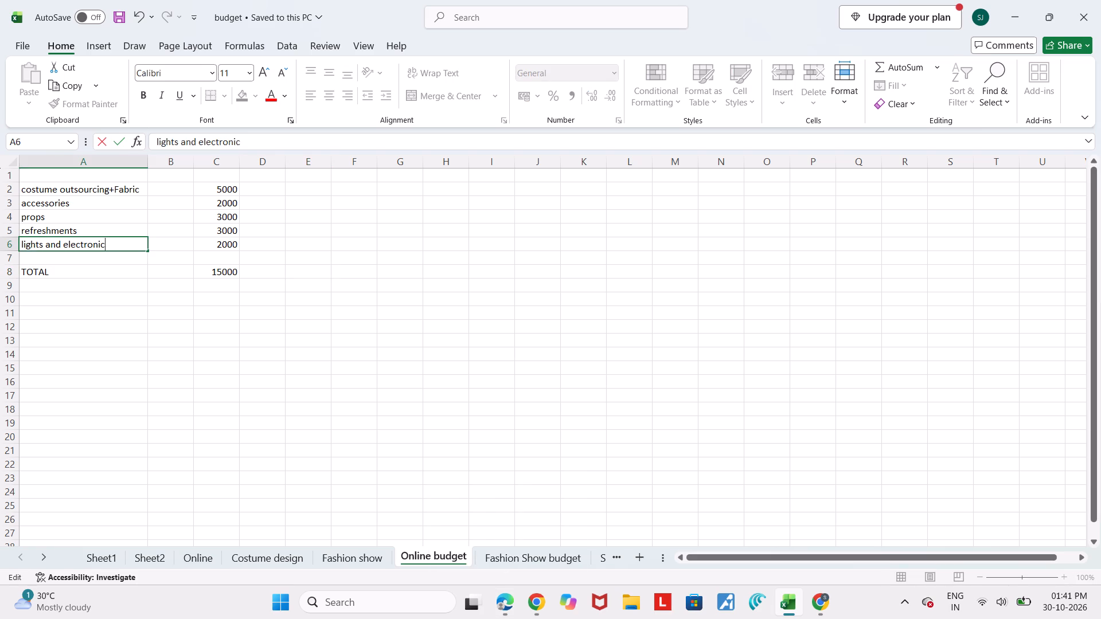
key("BackSpace")
key("BackSpace")
key("BackSpace")
key("BackSpace")
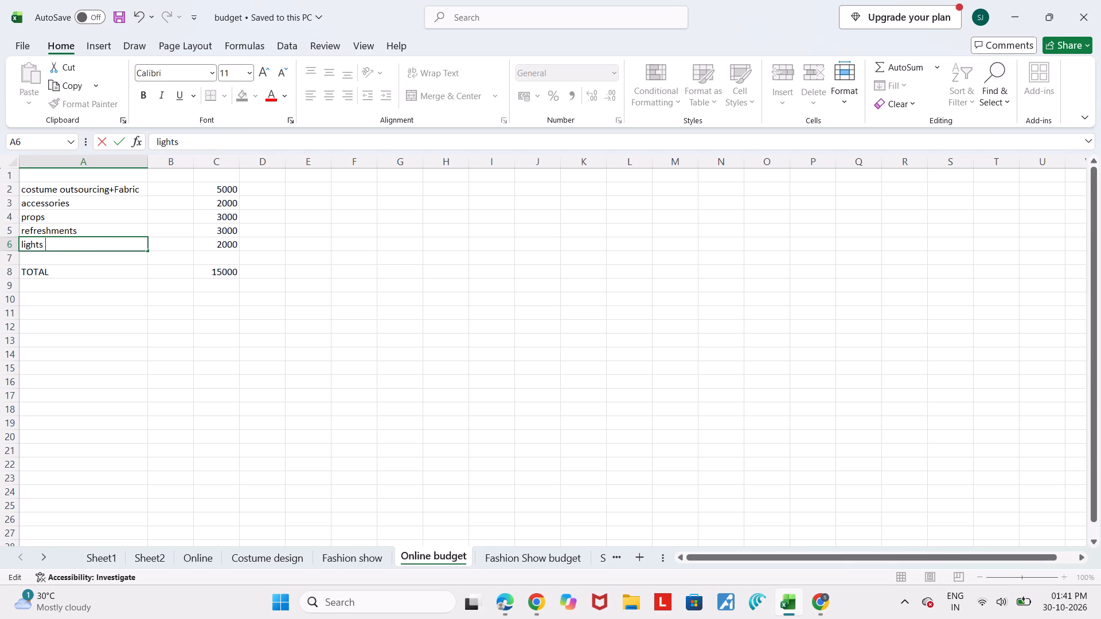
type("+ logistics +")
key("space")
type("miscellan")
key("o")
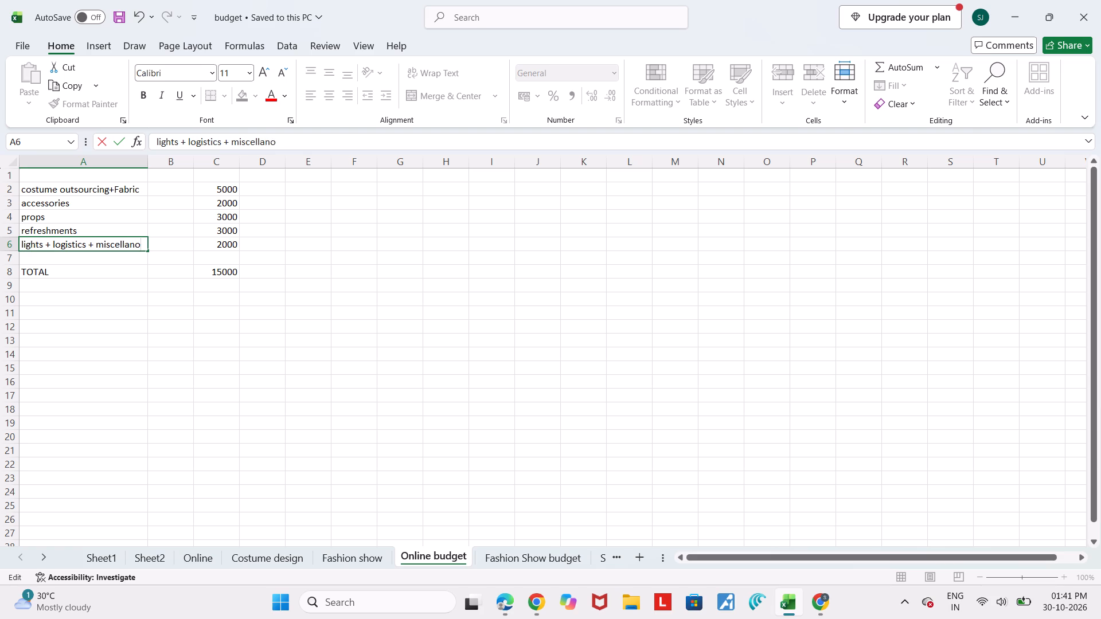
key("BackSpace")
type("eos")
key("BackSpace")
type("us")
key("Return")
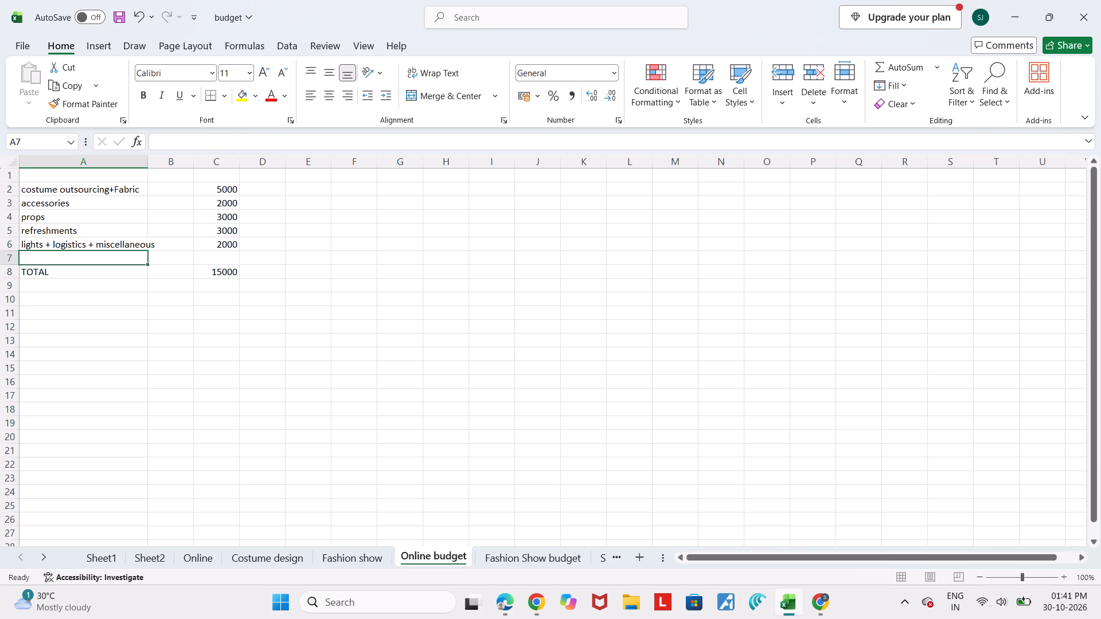
Widen column A slightly so the longest label fits within the column.
left_click_drag(149, 166, 159, 166)
left_click(408, 295)
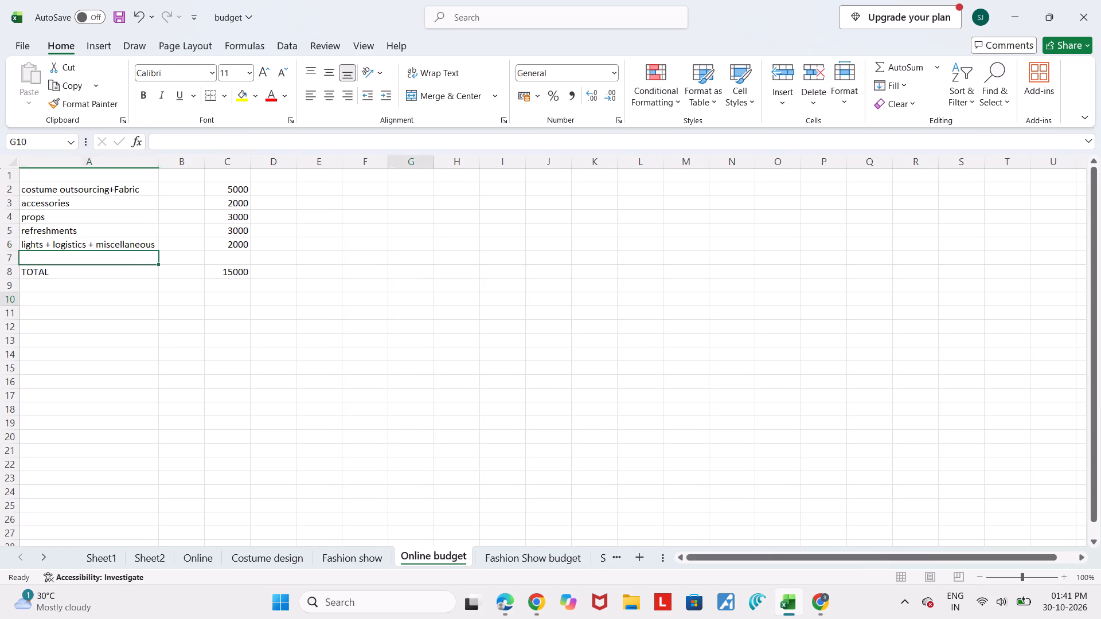
Switch to the Chrome window.
left_click(536, 585)
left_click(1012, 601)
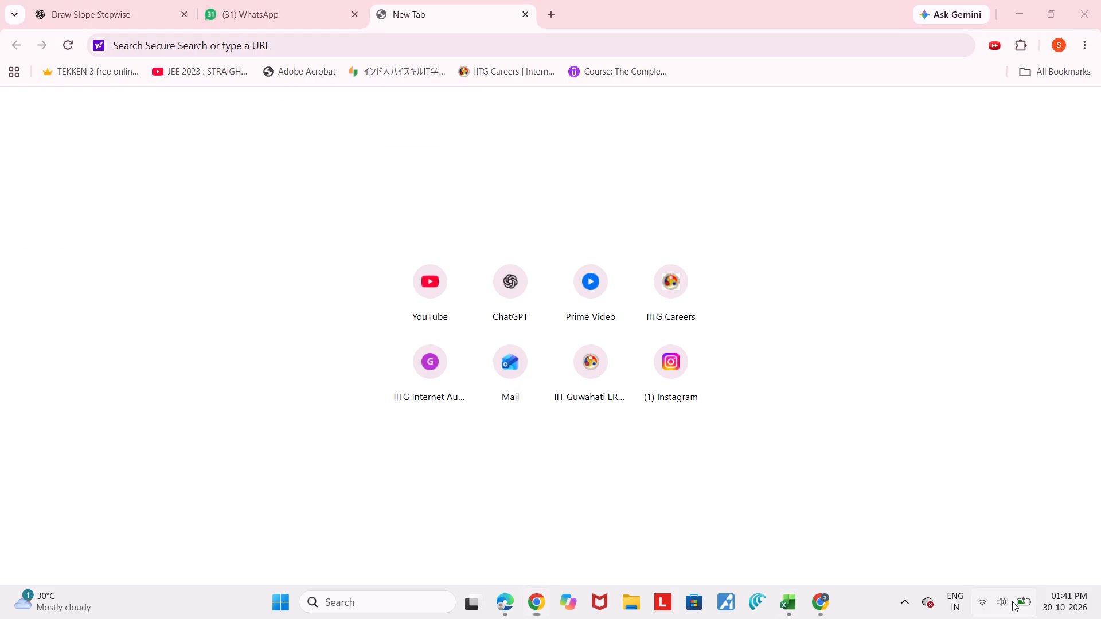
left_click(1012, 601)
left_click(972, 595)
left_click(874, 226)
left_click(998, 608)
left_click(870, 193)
Open Prime Video from the new tab page and go to its home page.
left_click(583, 267)
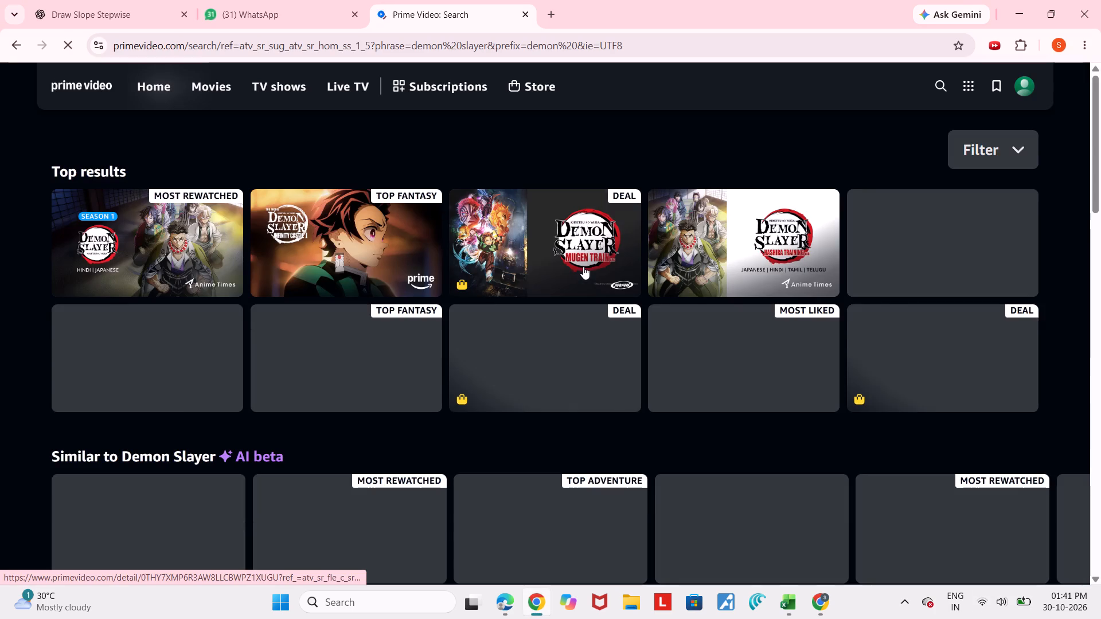
left_click(579, 127)
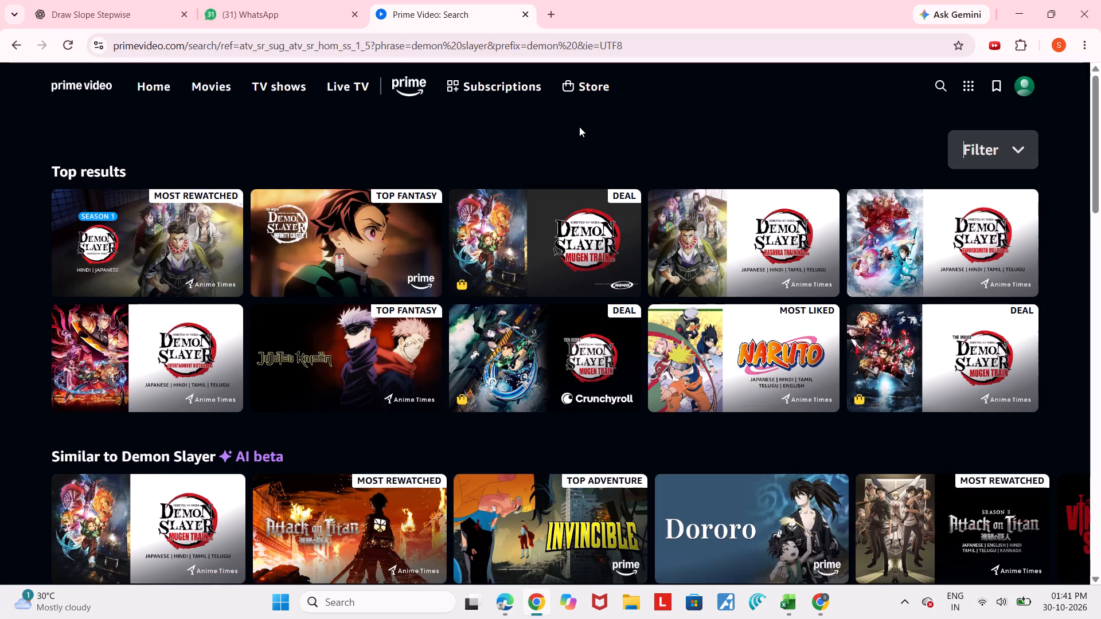
double_click(165, 80)
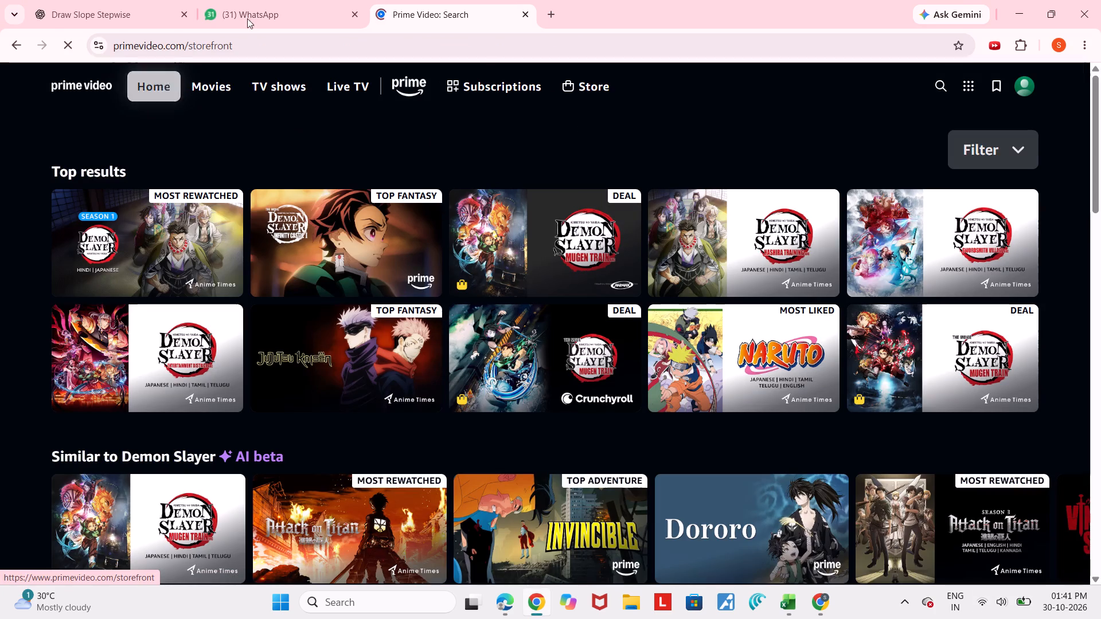